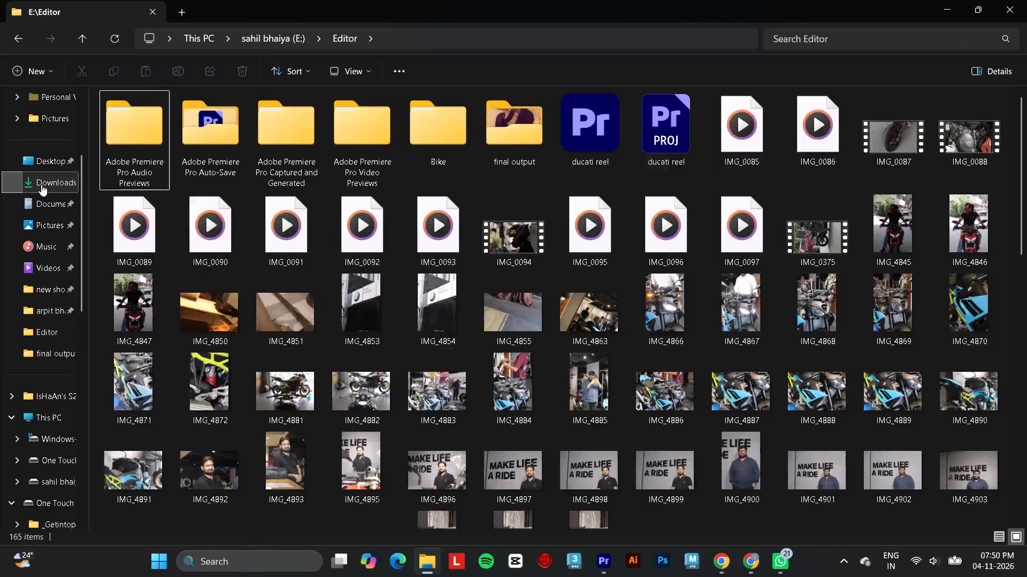
Move the six WhatsApp Audio files dated 2026-11-04 from Downloads into the Editor folder on the E: drive.
drag(907, 141, 59, 171)
key(ctrl+x)
scroll(51, 420, down, 1)
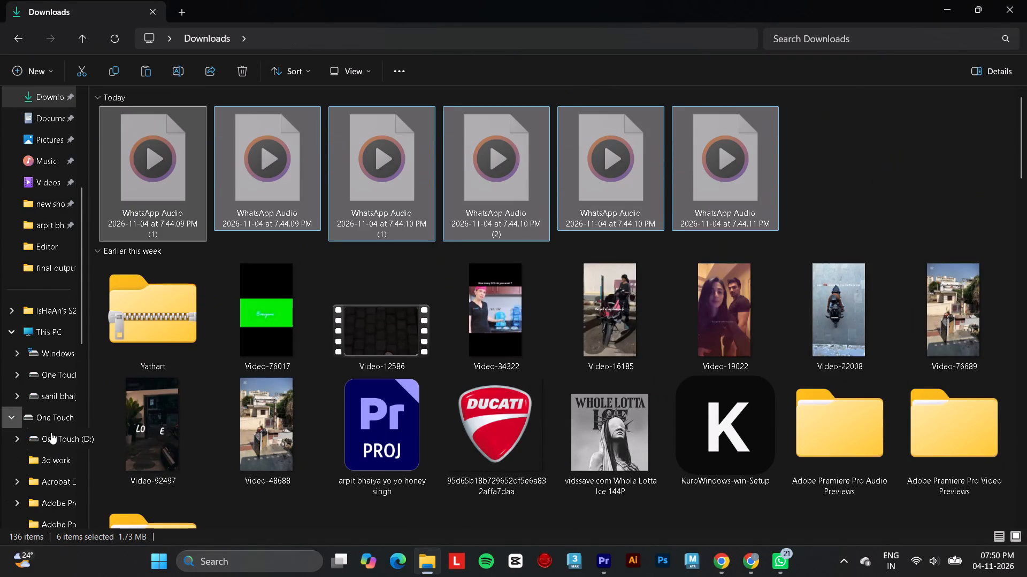
scroll(51, 432, down, 1)
click(51, 333)
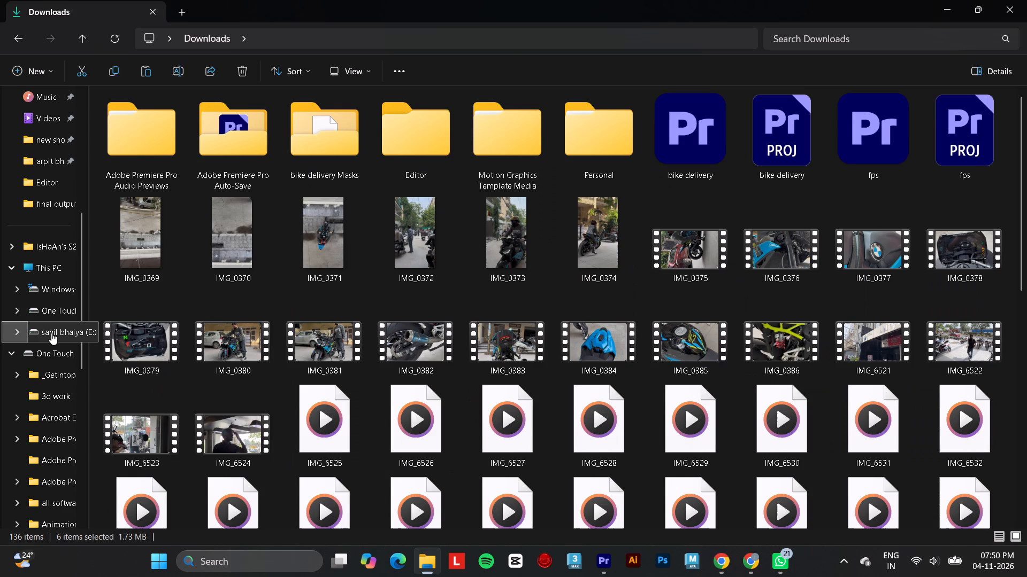
double_click(425, 140)
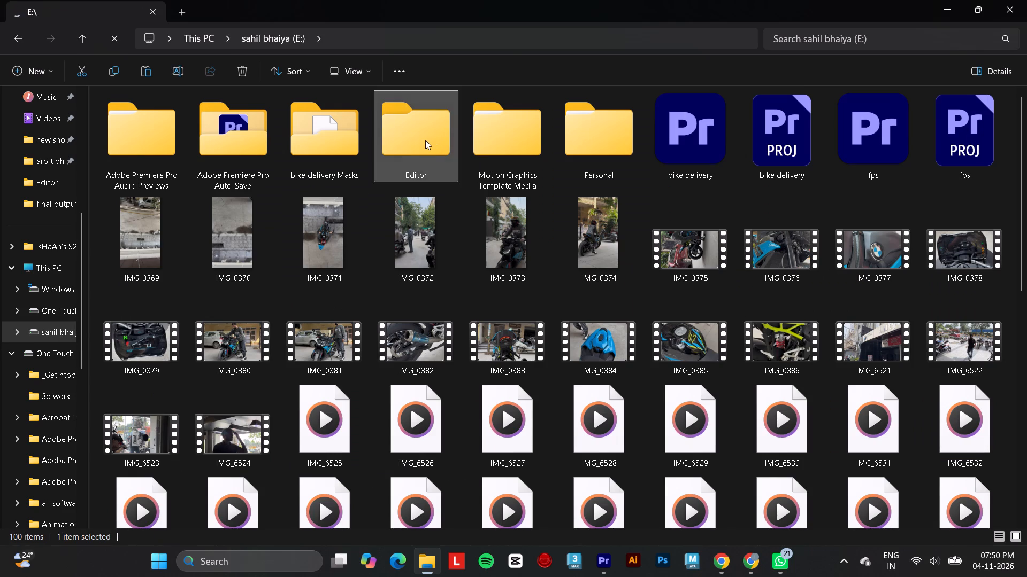
key(ctrl+v)
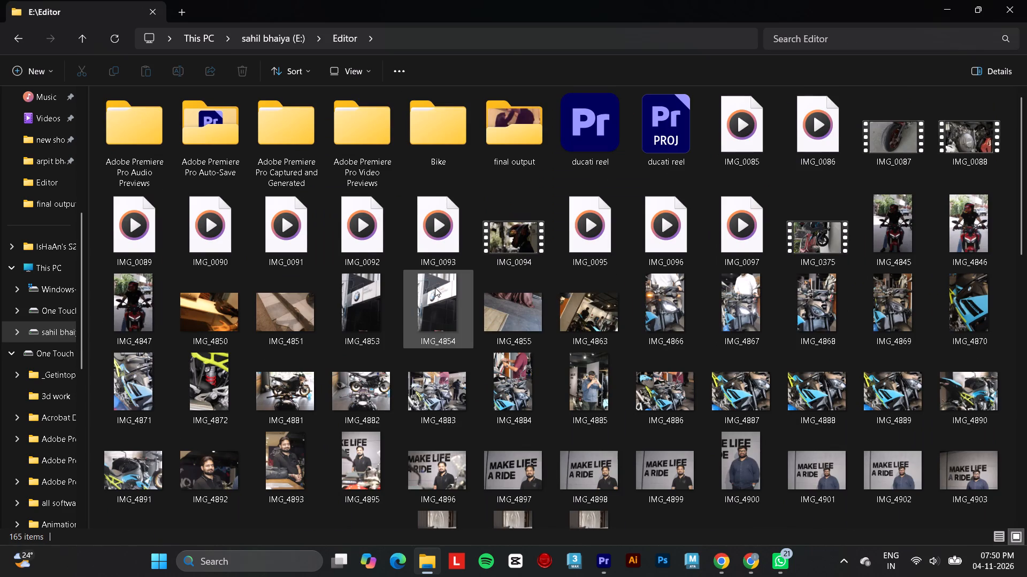
scroll(435, 287, down, 1)
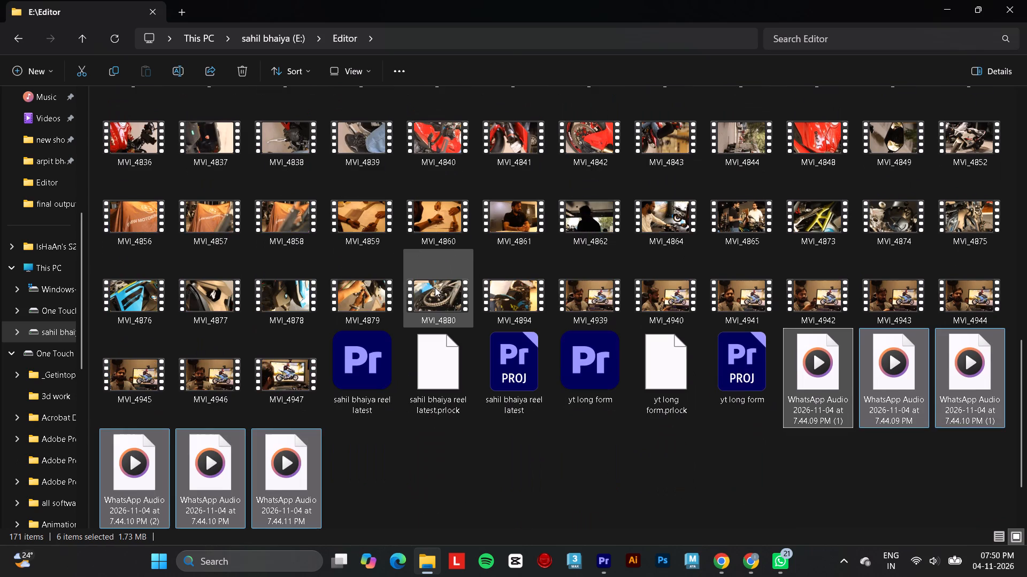
scroll(435, 287, down, 1)
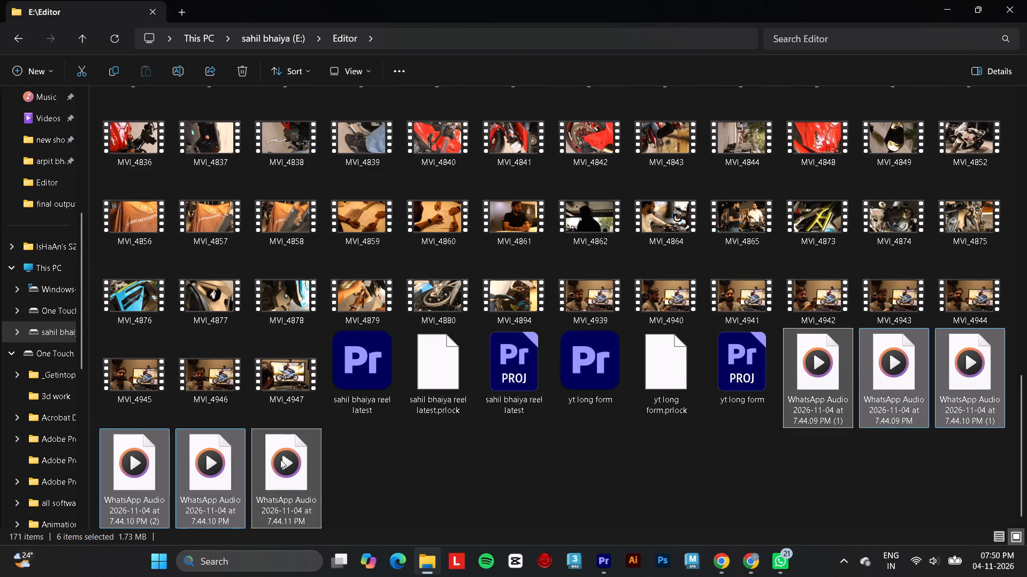
Switch to Adobe Premiere and bring up the MVI_4939 sequence in the timeline.
click(604, 556)
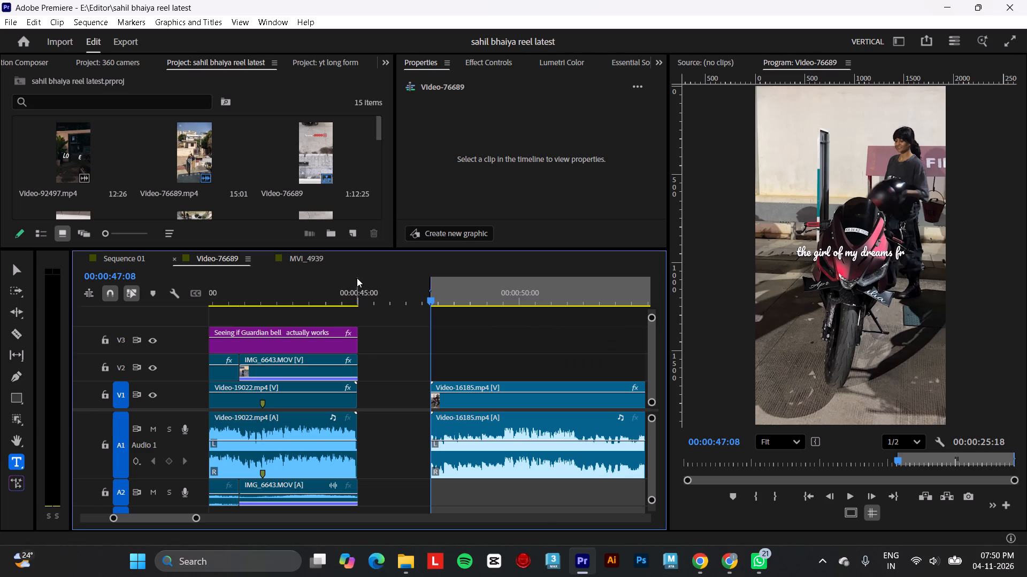
click(320, 260)
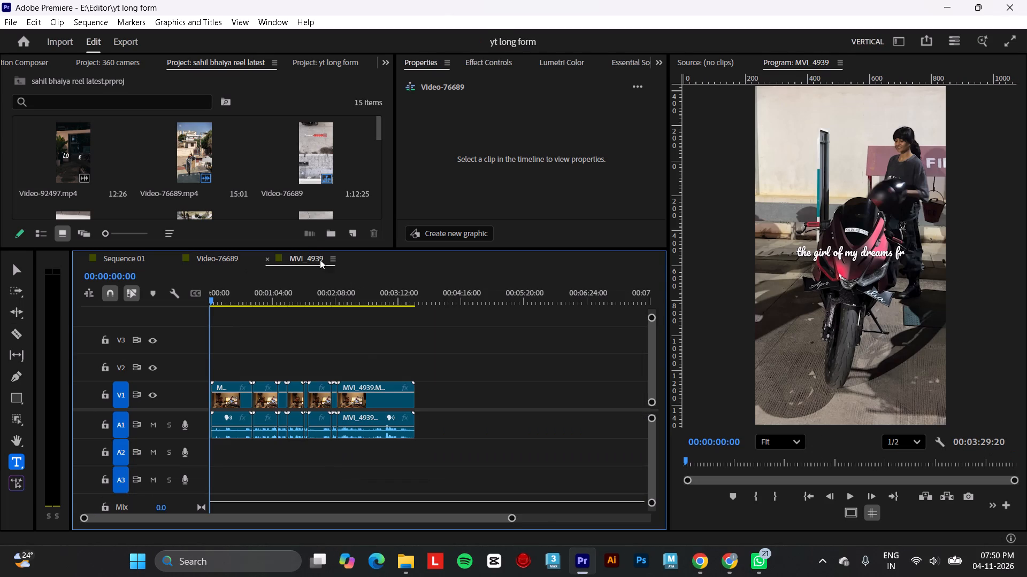
Import the six WhatsApp Audio files from the E:\Editor folder into the sahil bhaiya reel latest project in Premiere.
click(416, 568)
drag(309, 479, 334, 485)
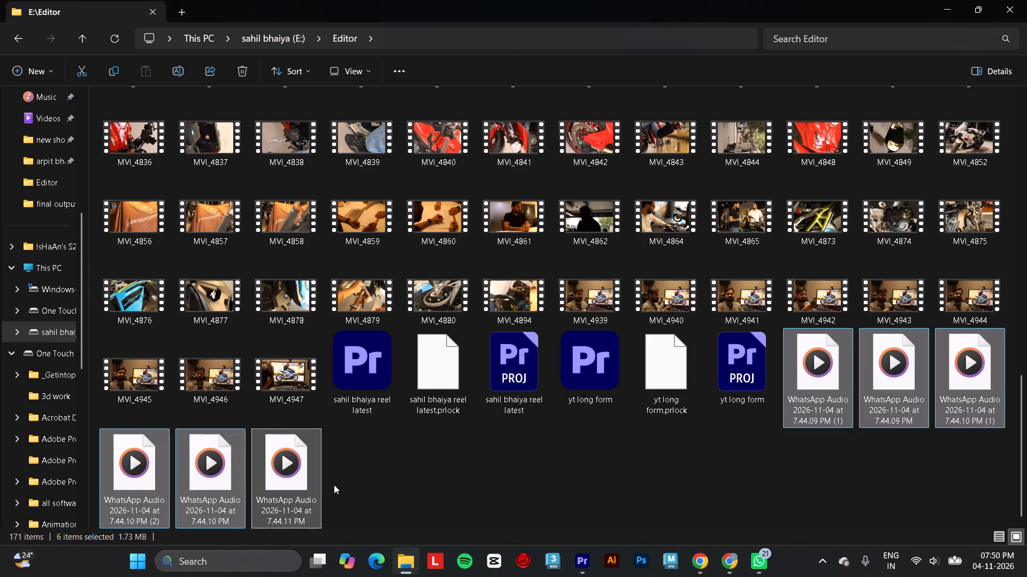
drag(334, 485, 246, 231)
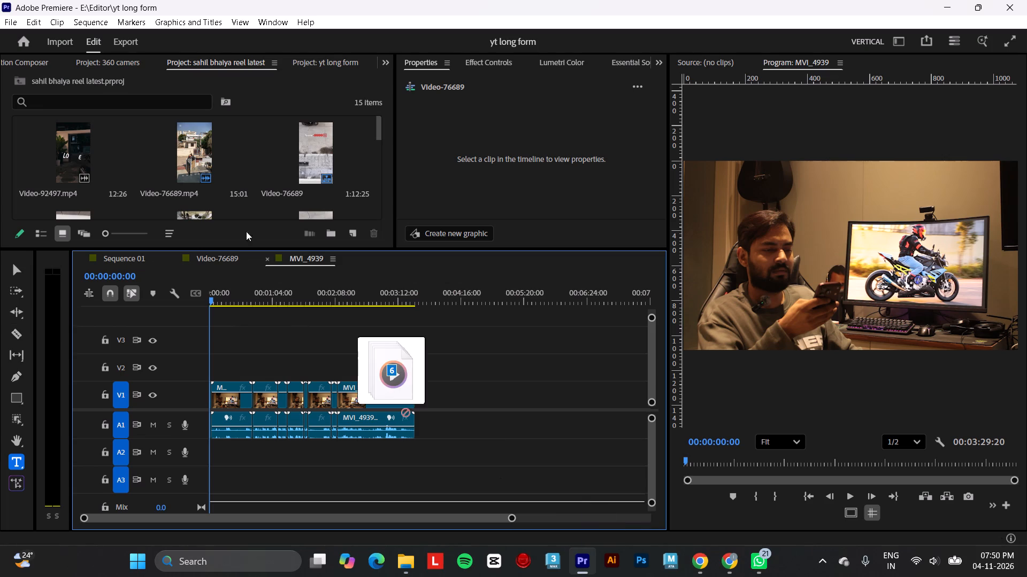
drag(246, 231, 291, 215)
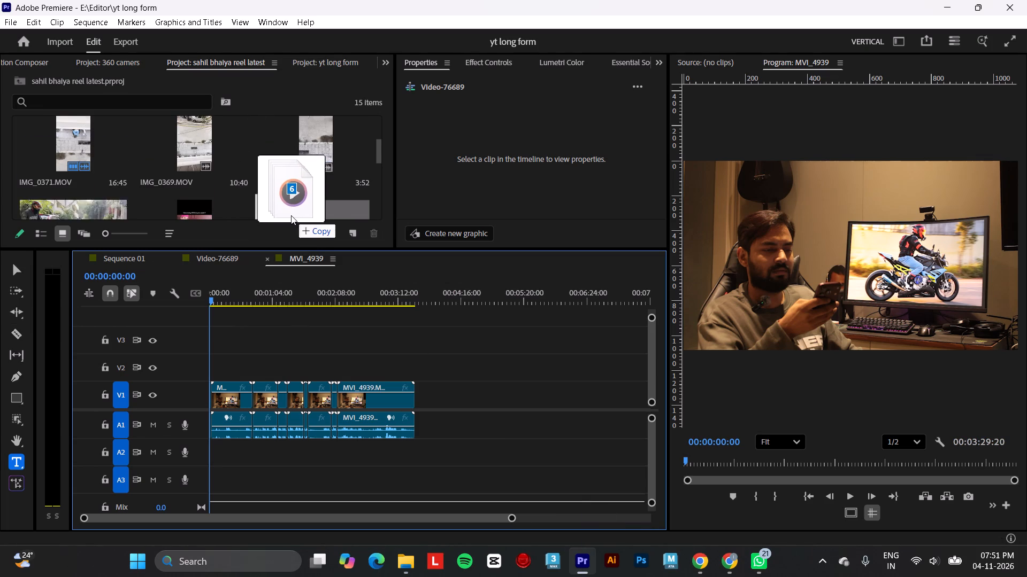
drag(291, 215, 310, 214)
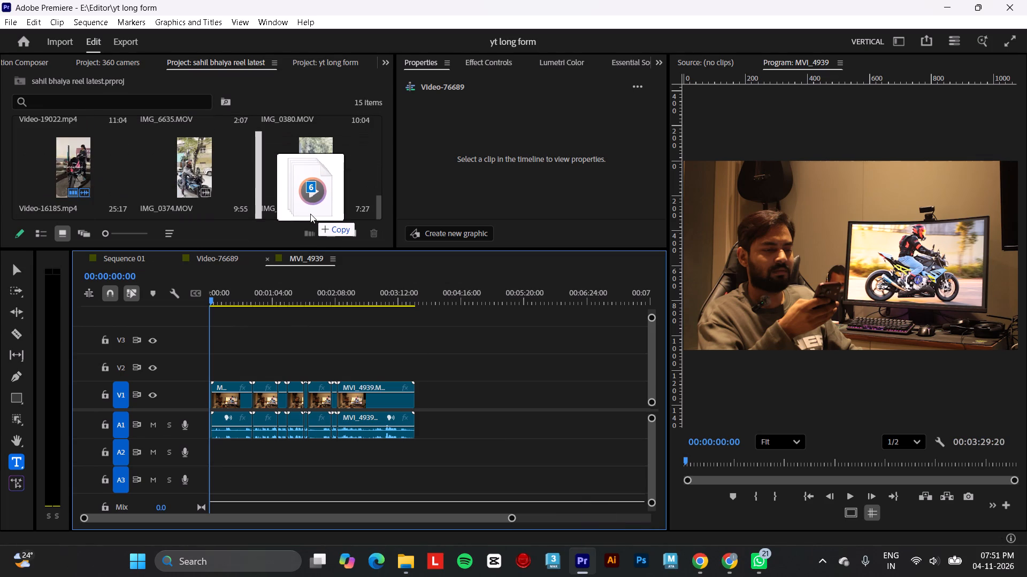
drag(310, 214, 327, 209)
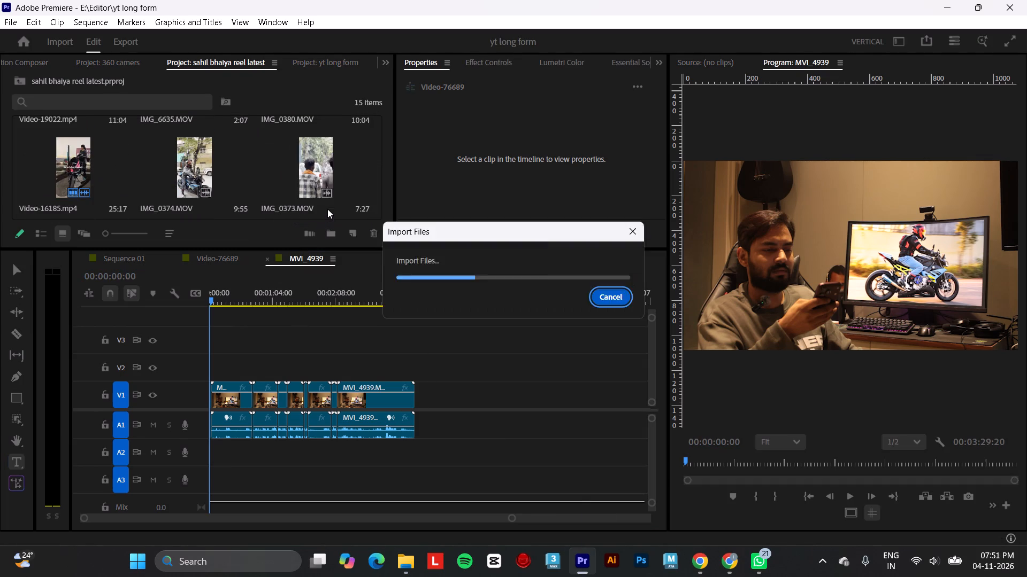
click(467, 382)
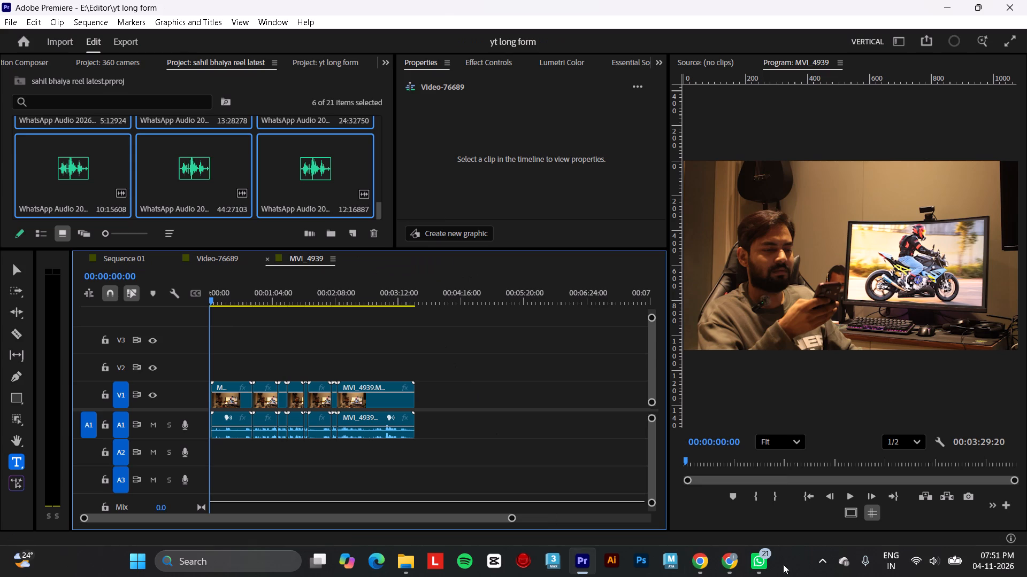
Switch to Chrome and browse the Instagram Explore page, watching the Harley-Davidson, costume, TV-clip meme and millionaire.yogi reels.
click(703, 567)
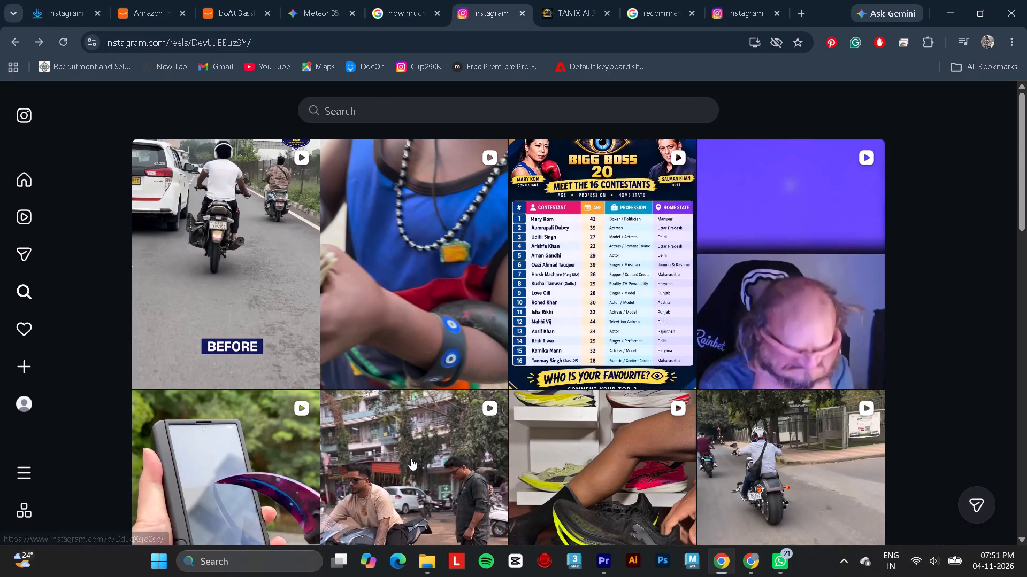
scroll(411, 458, down, 3)
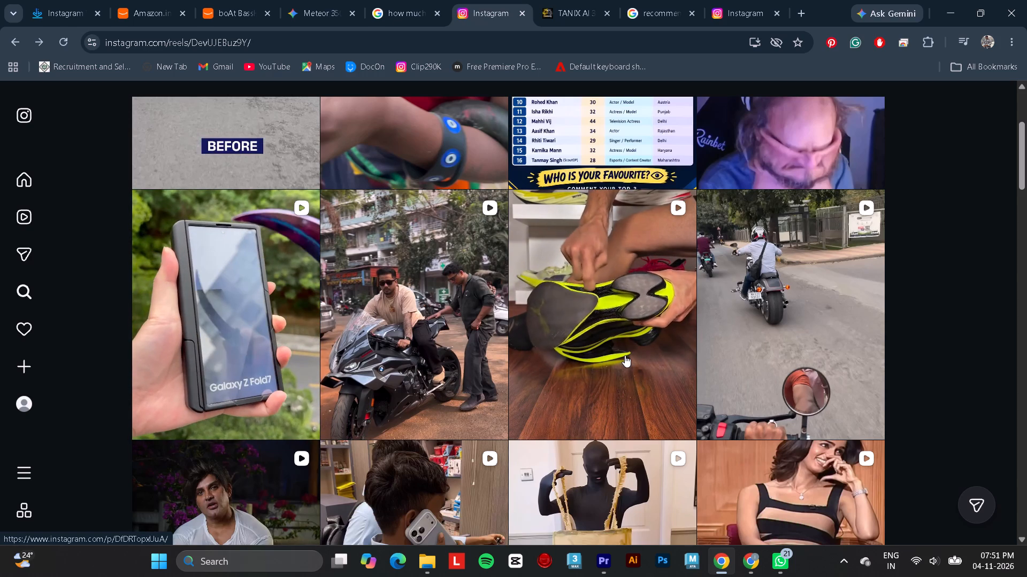
click(744, 345)
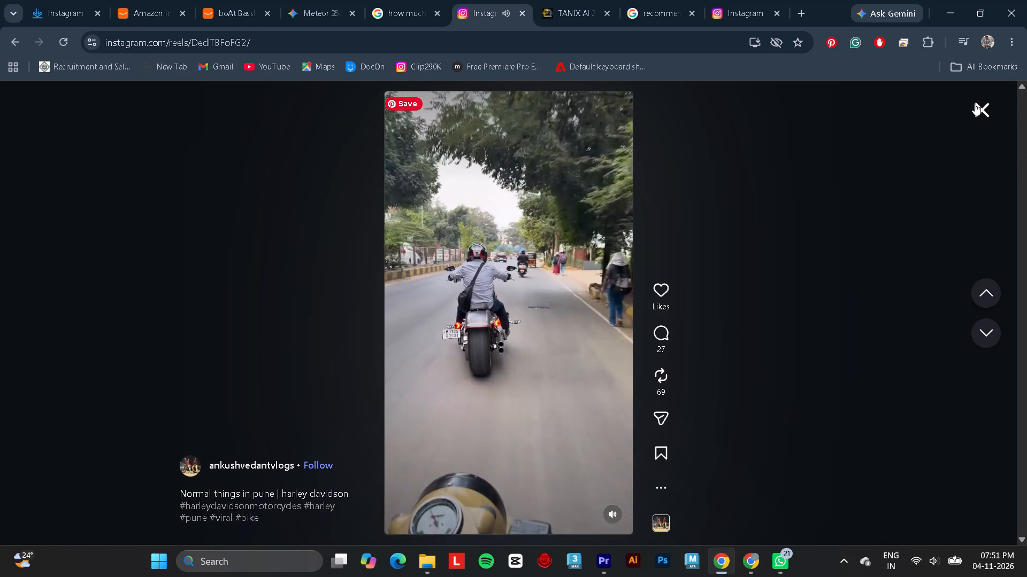
click(975, 104)
scroll(945, 347, down, 4)
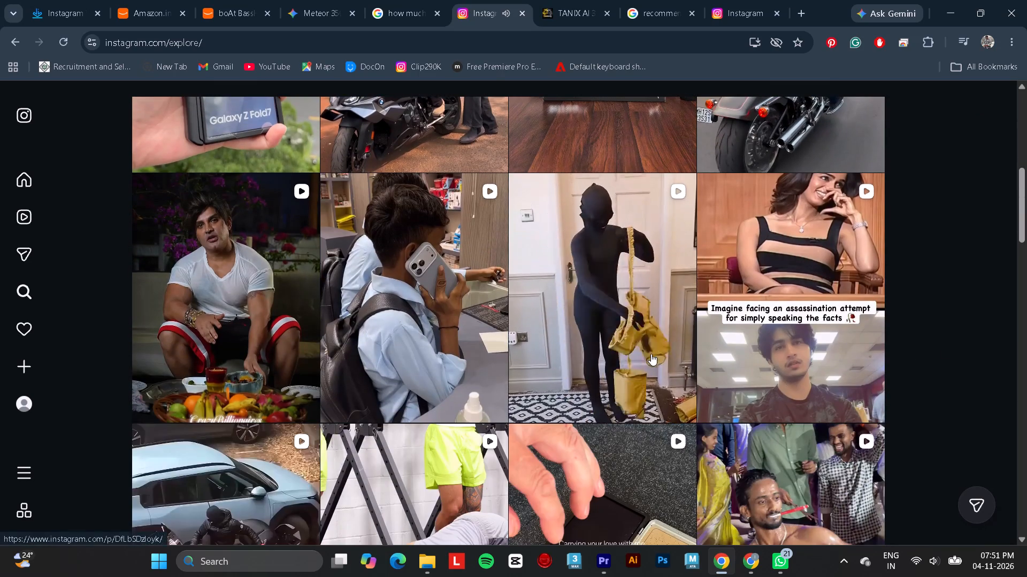
click(651, 354)
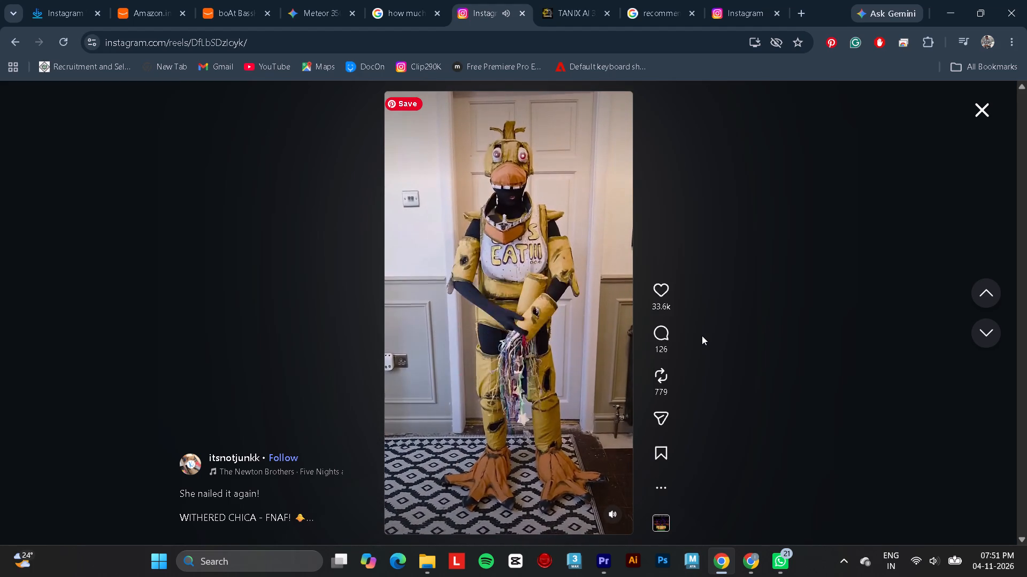
click(990, 104)
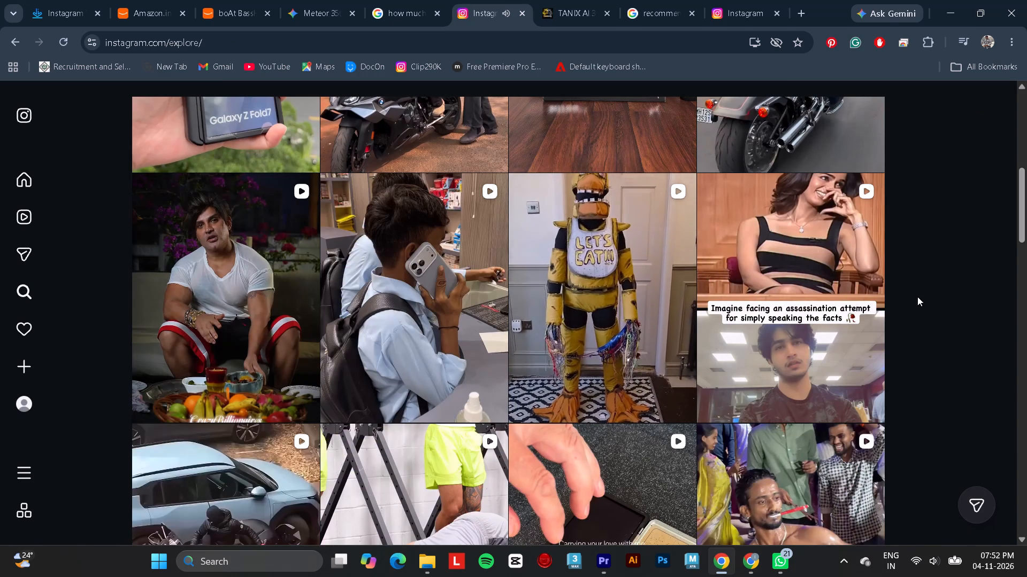
click(765, 238)
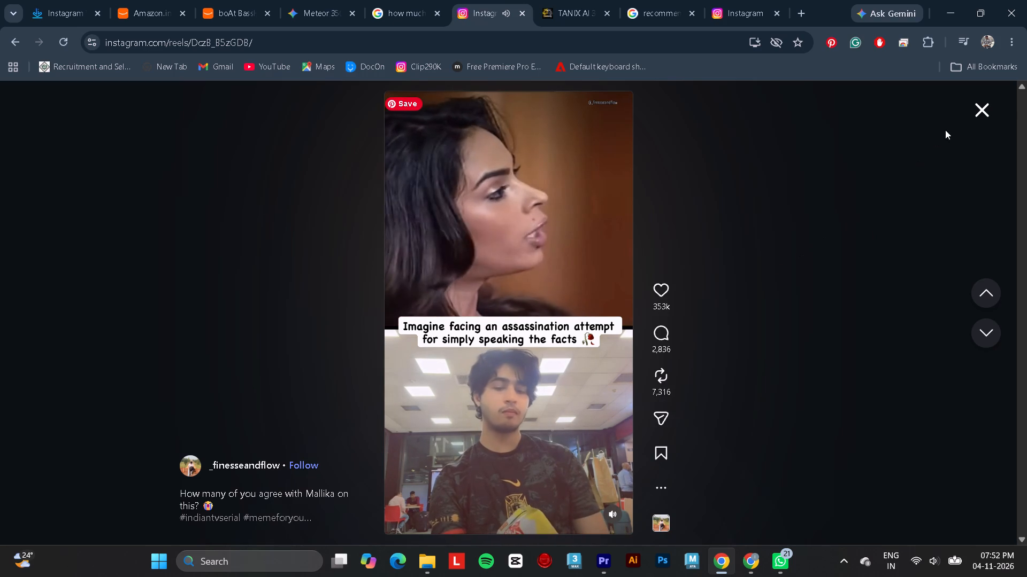
click(975, 113)
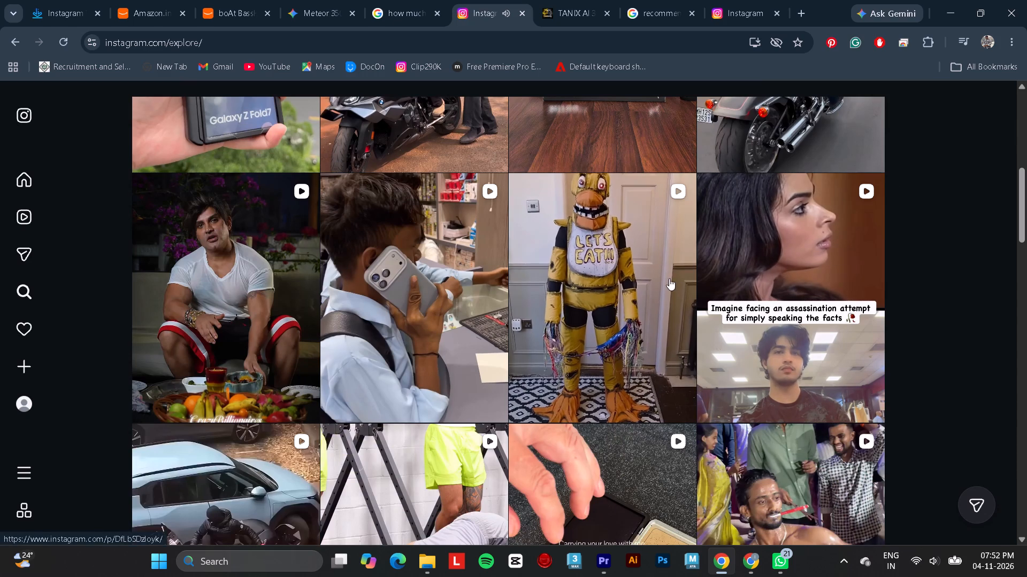
click(262, 245)
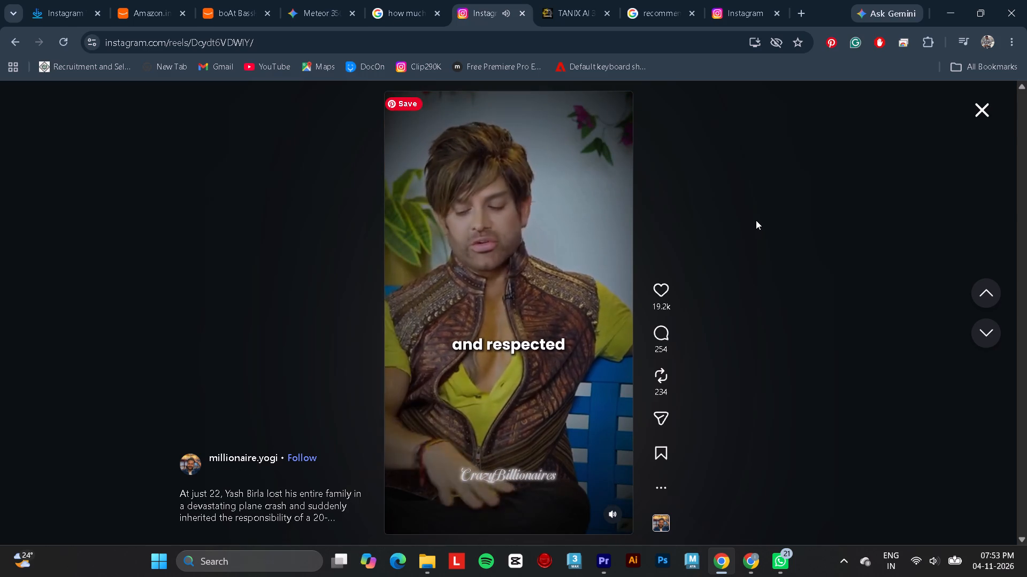
right_click(760, 202)
click(761, 175)
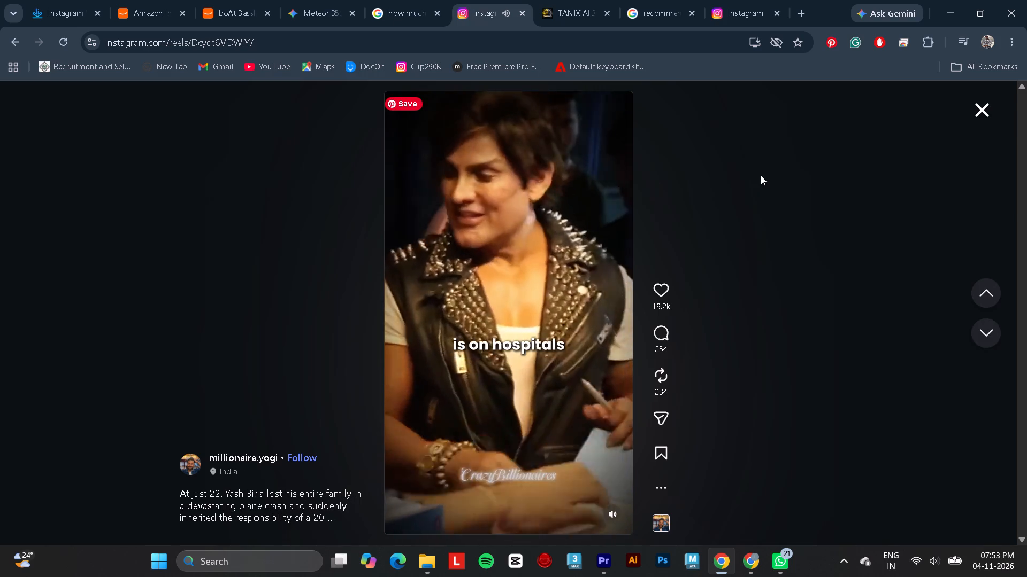
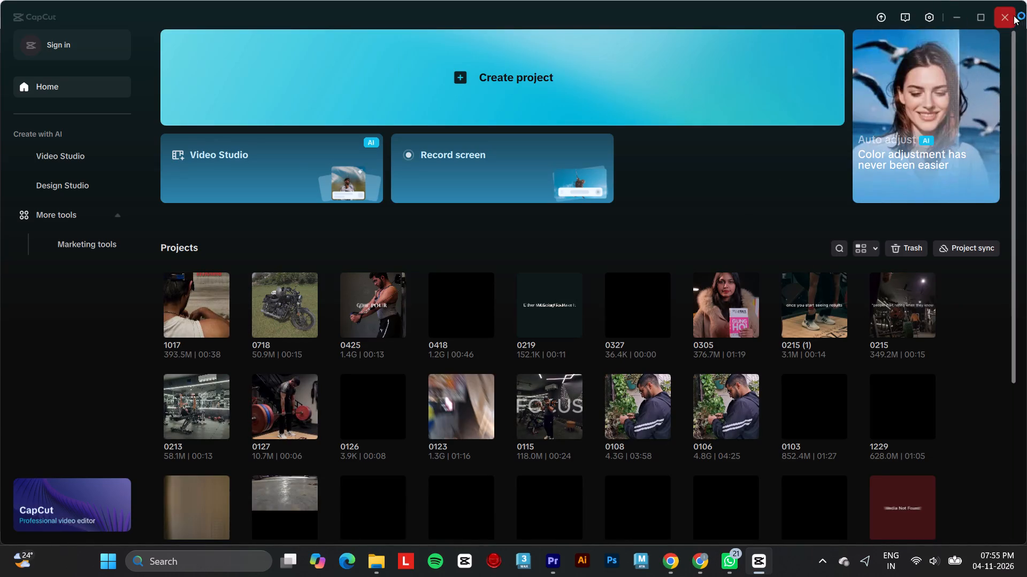
Close the CapCut home window.
click(1006, 15)
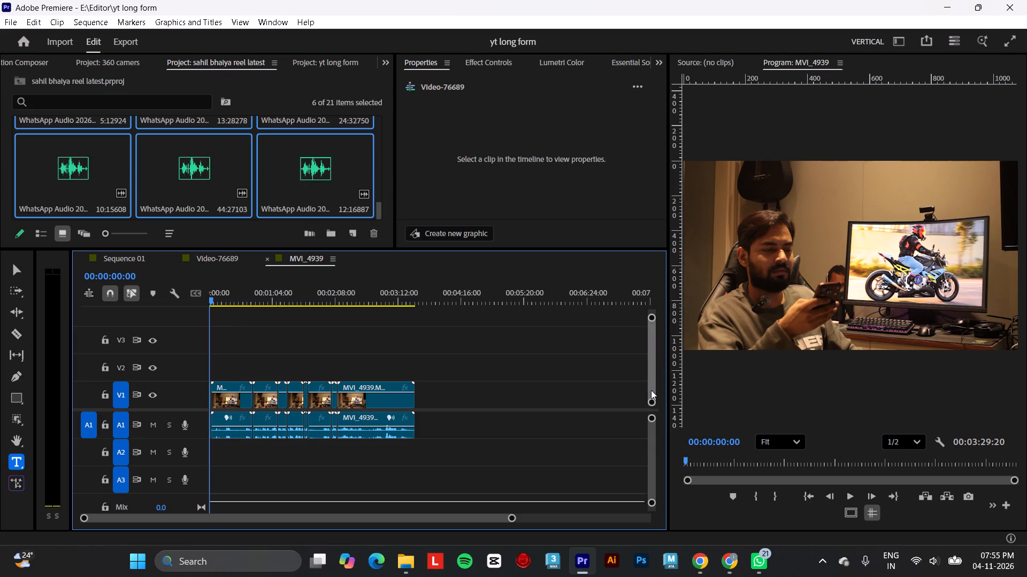
Search the computer for "vp" to open the VPN app.
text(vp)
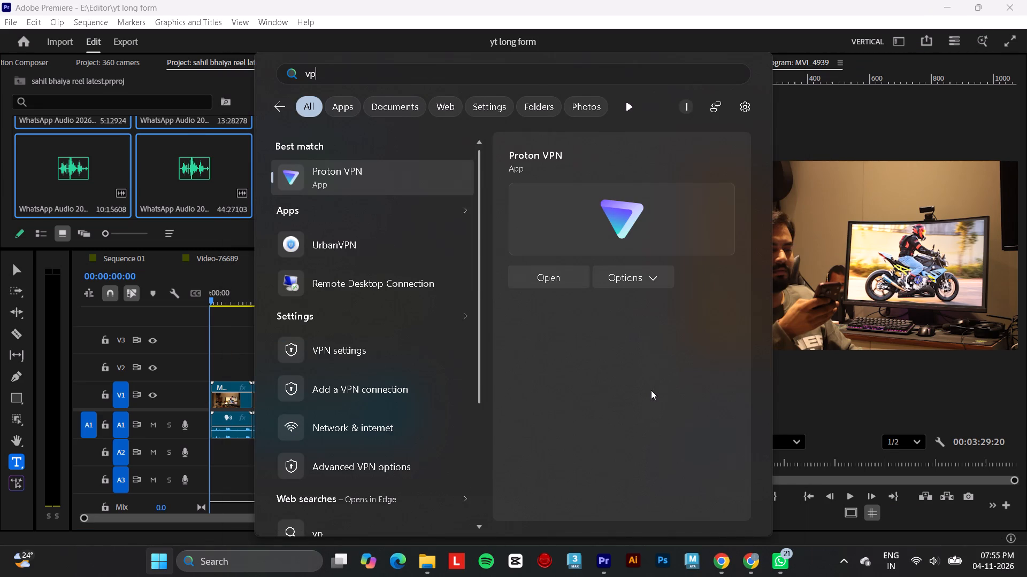
Open Proton VPN and connect to the fastest free server, minimizing Premiere and the Editor folder and closing the Instagram window covering it.
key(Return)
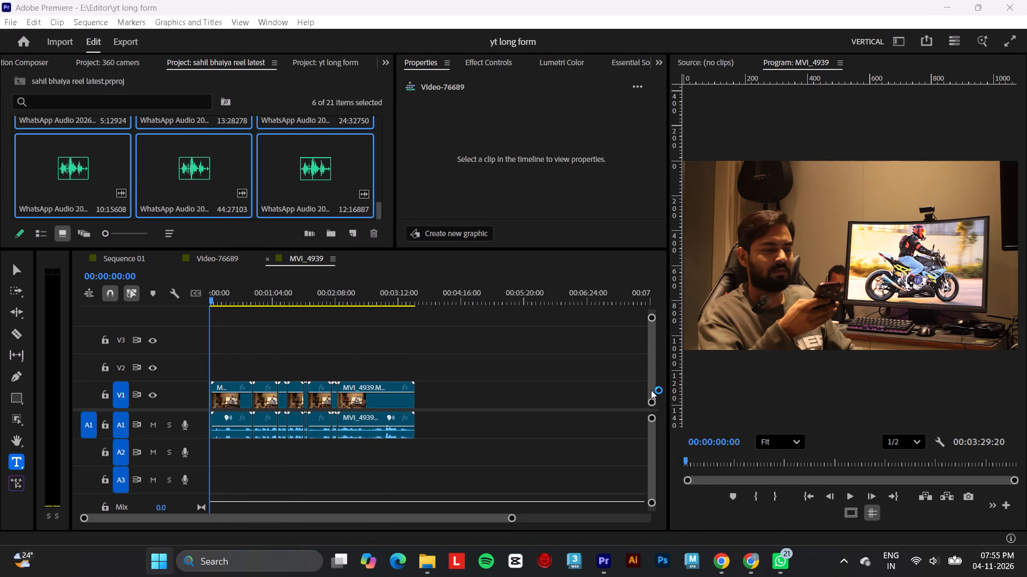
click(958, 0)
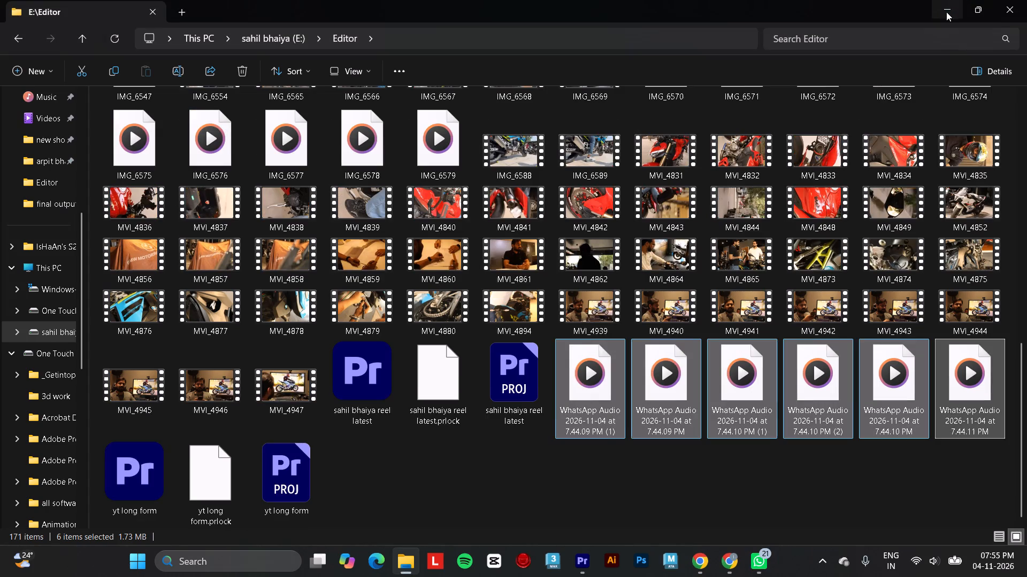
click(947, 11)
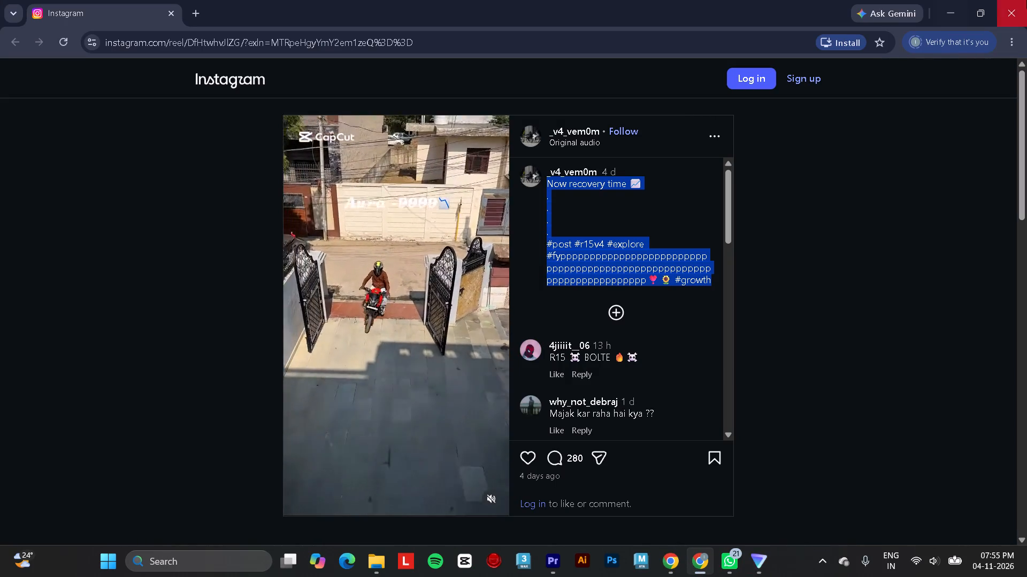
click(1026, 0)
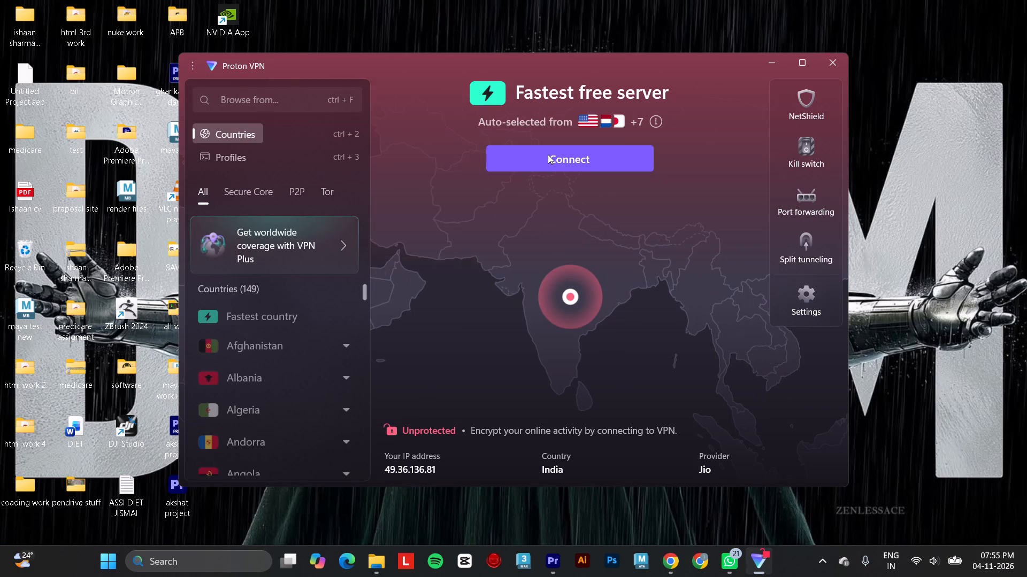
click(551, 160)
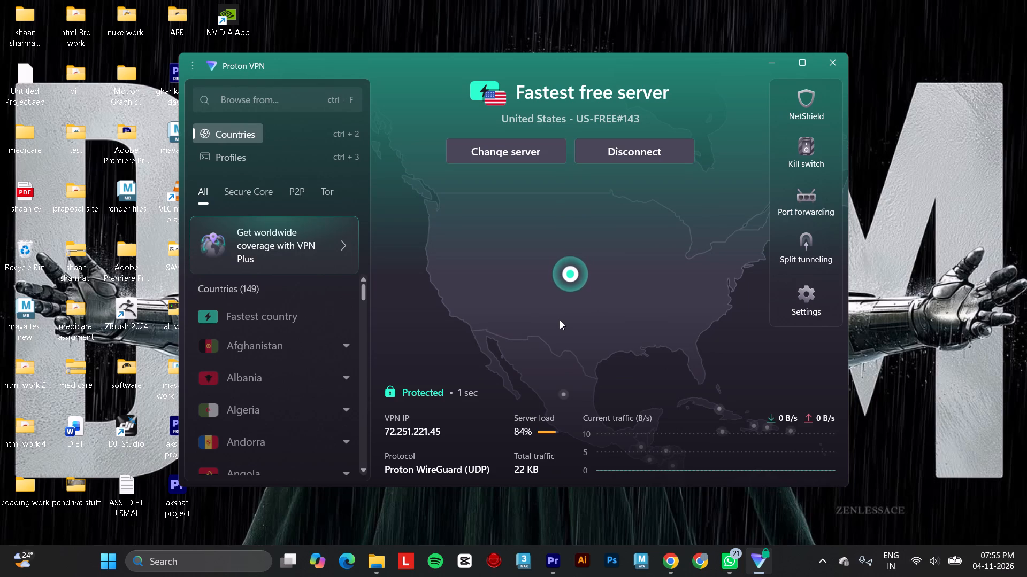
Launch CapCut again with the VPN connected.
click(464, 563)
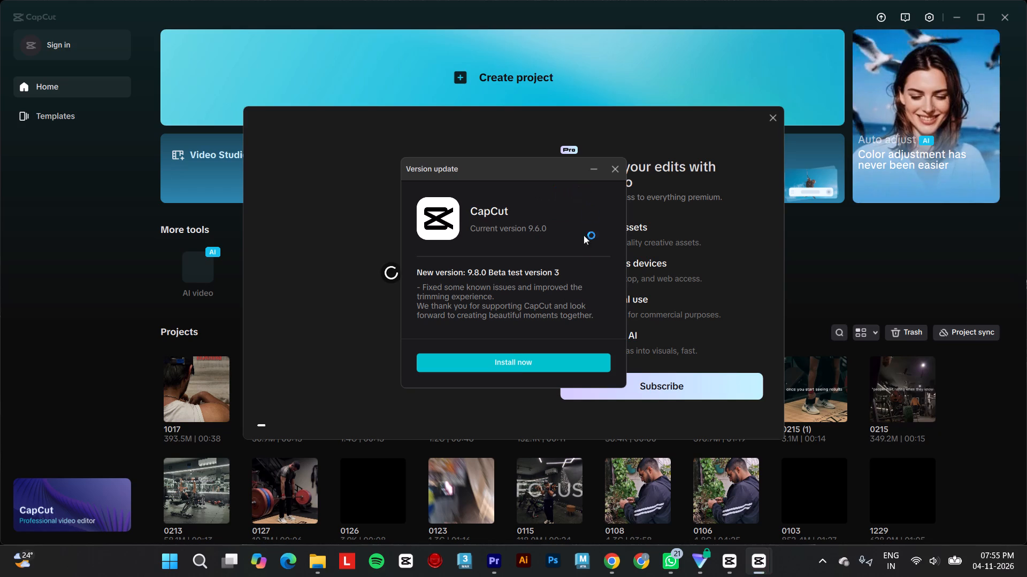
Start installing the CapCut 9.8.0 Beta test version 3 update and dismiss the Pro subscription offer and Video Studio tip.
click(515, 364)
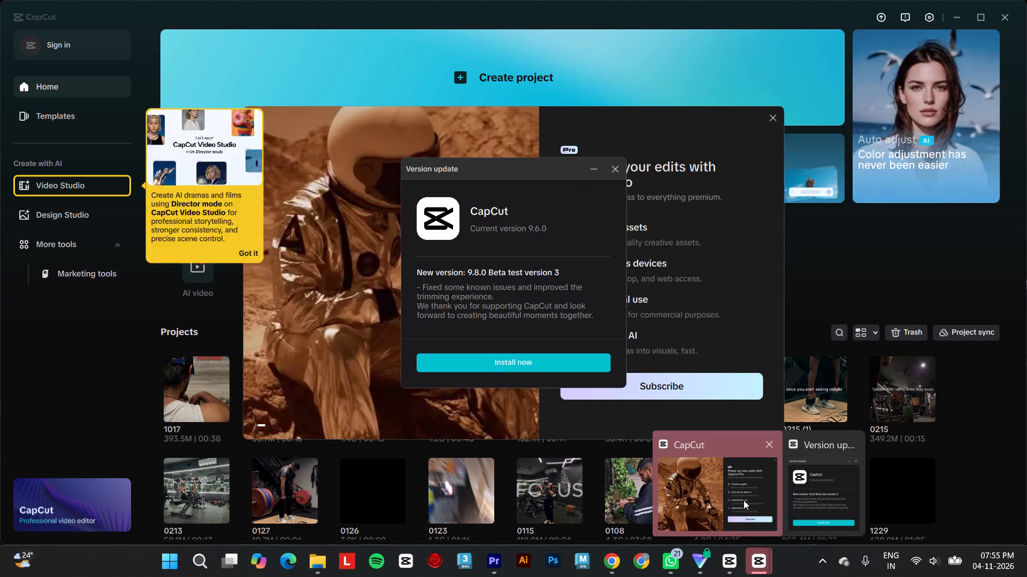
click(763, 445)
click(519, 362)
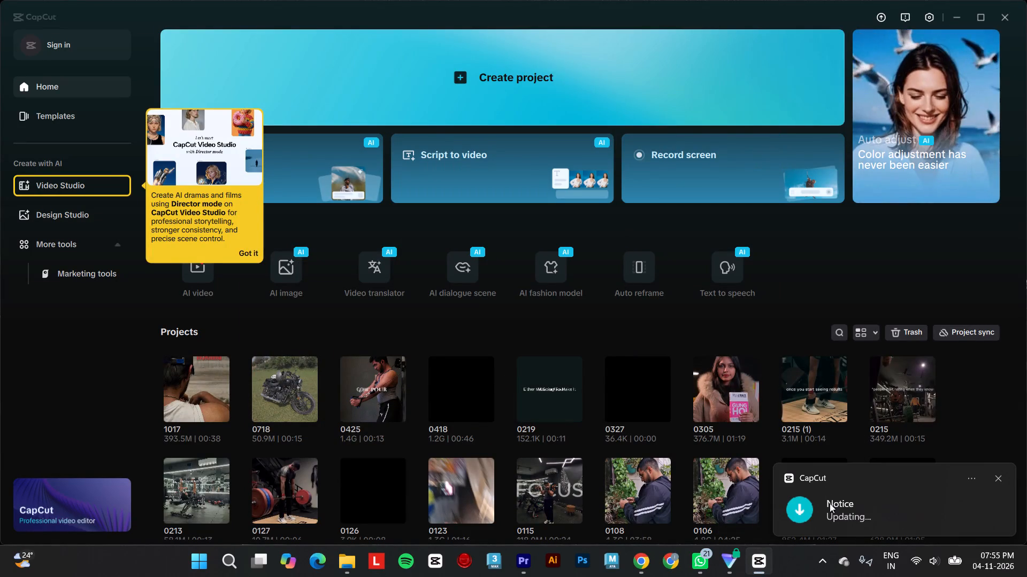
click(249, 251)
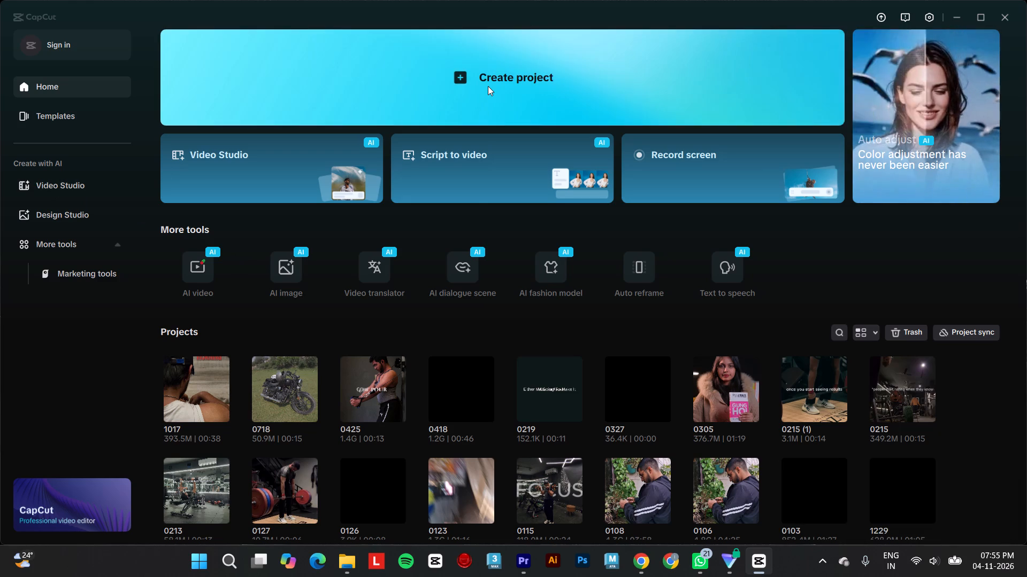
Create a new, empty video project.
click(488, 86)
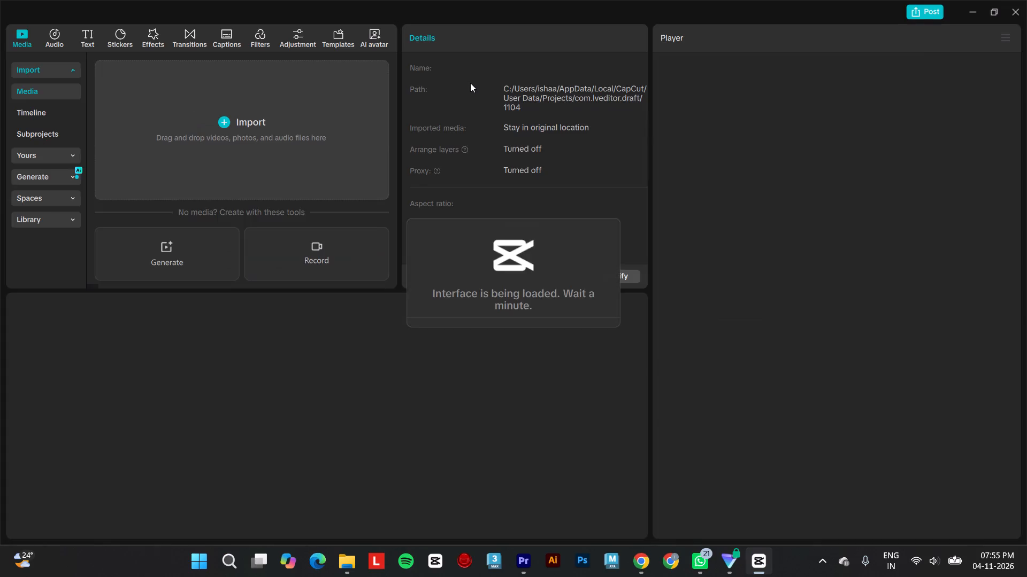
Import the six selected WhatsApp Audio 2026-11-04 files from the E:\Editor folder in File Explorer into the CapCut project's media.
click(349, 571)
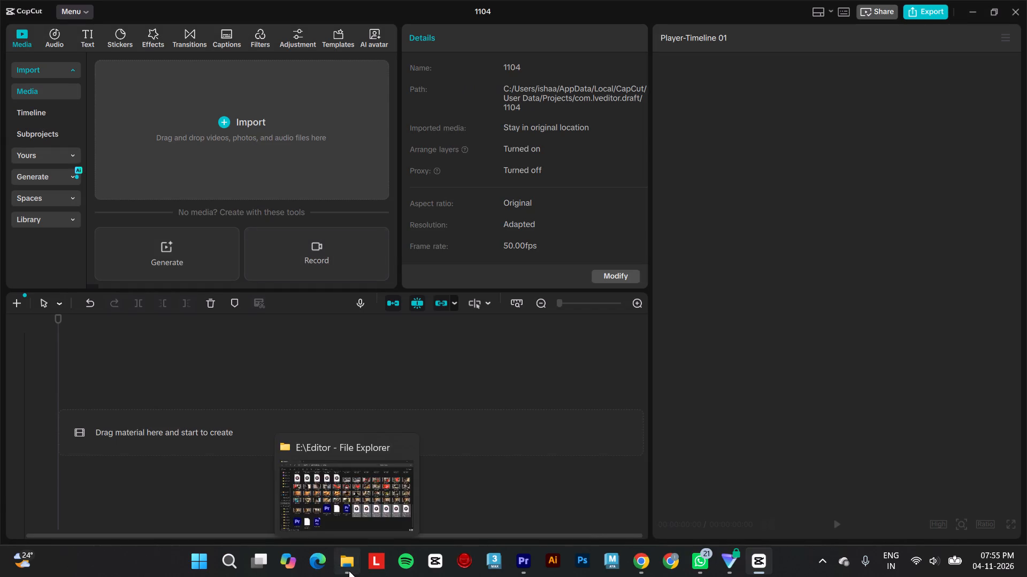
drag(586, 399, 630, 505)
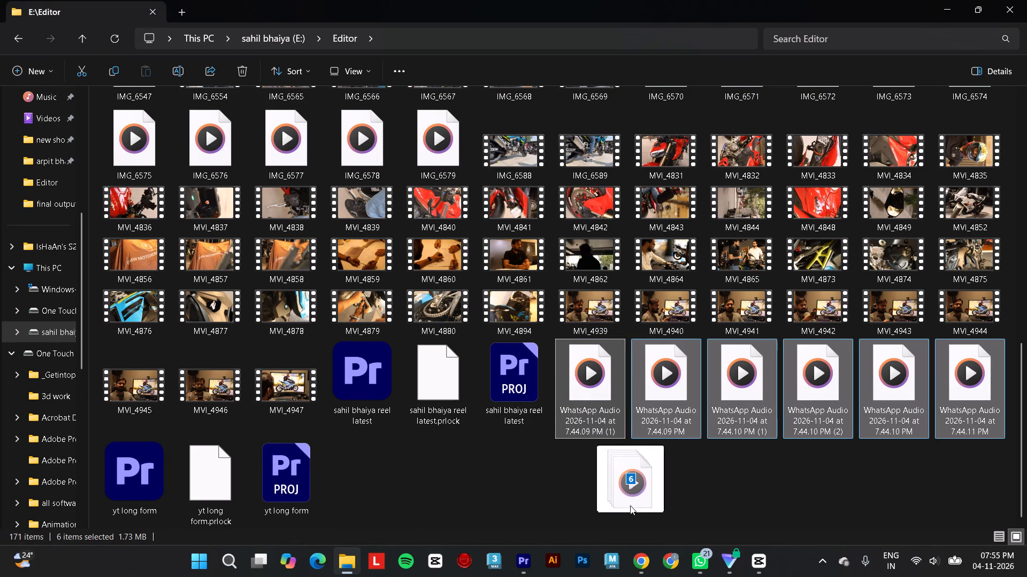
drag(630, 505, 251, 143)
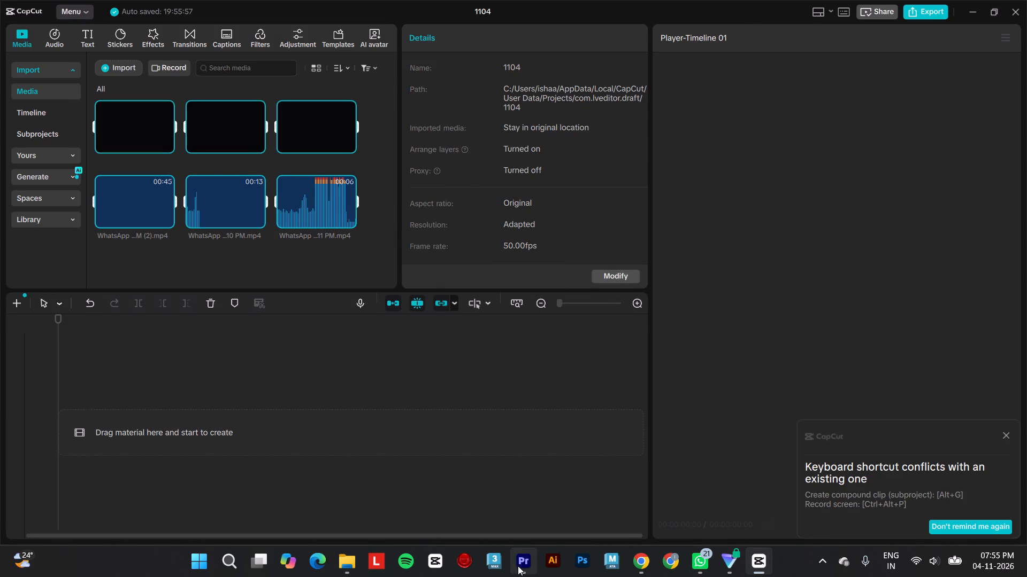
Import the nine video clips MVI_4939 through MVI_4947 from the E:\Editor folder in File Explorer into the CapCut project's media.
click(356, 559)
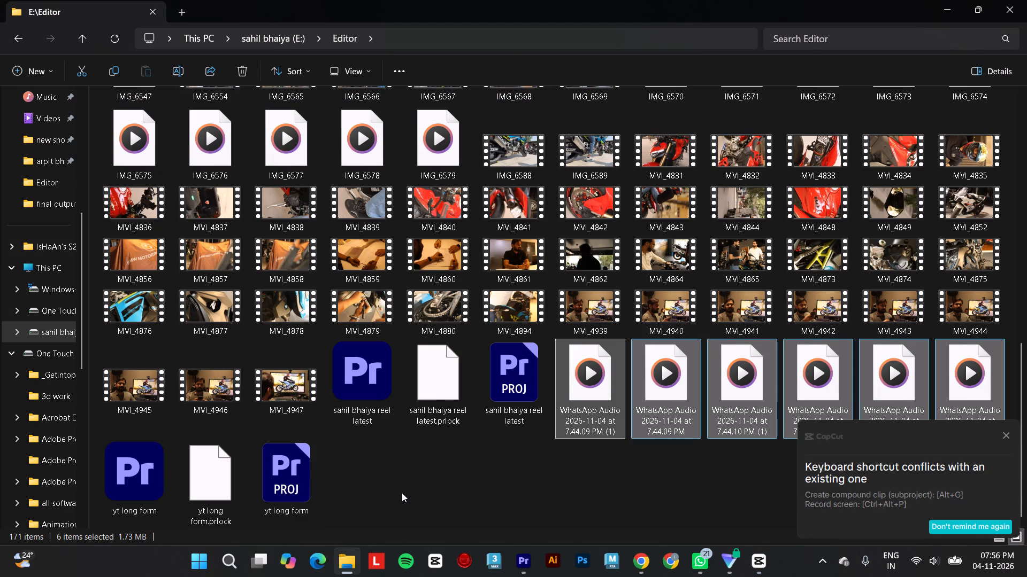
click(599, 311)
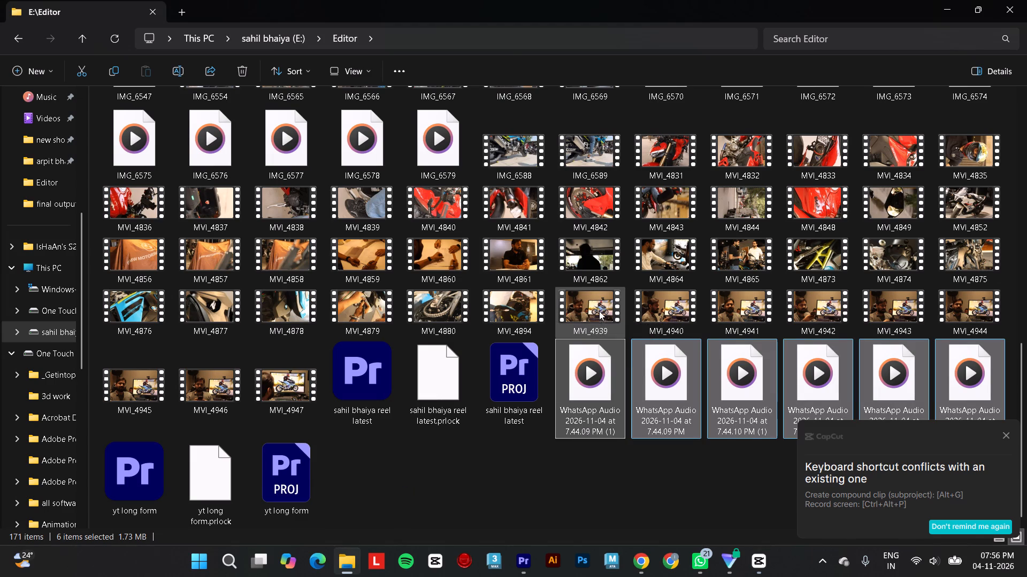
shift+click(271, 391)
drag(287, 401, 669, 492)
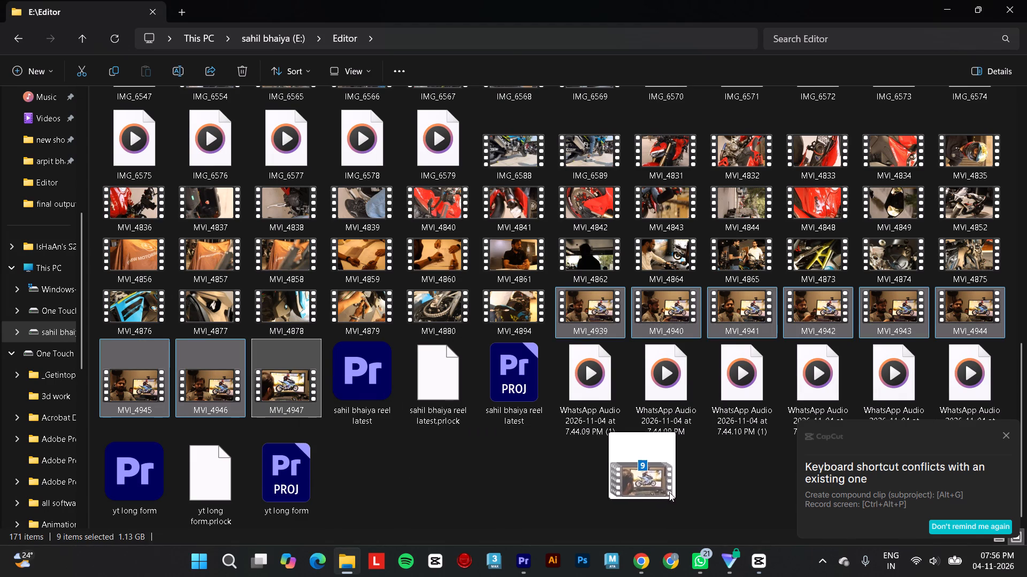
drag(669, 492, 320, 240)
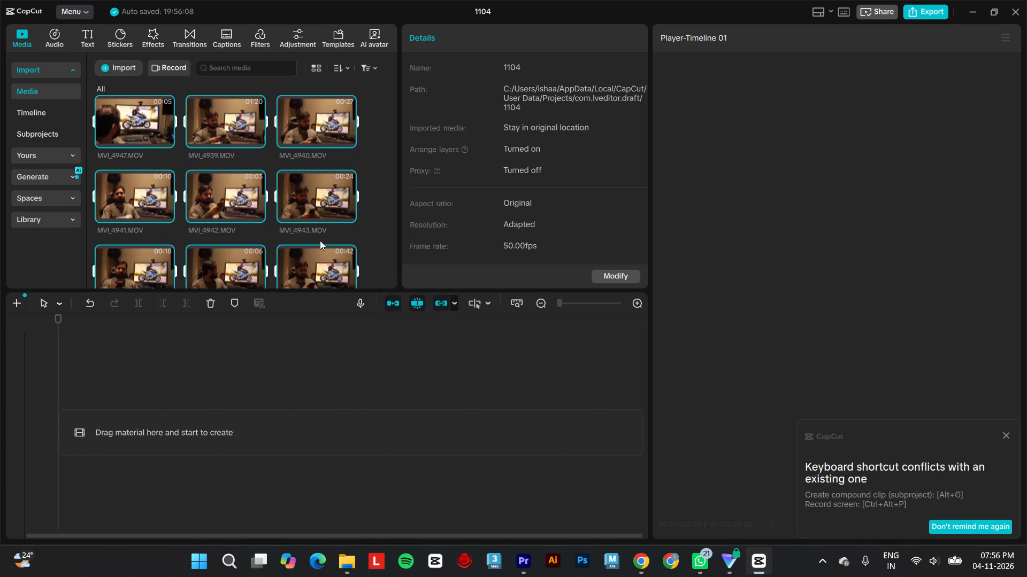
Preview the MVI_4947.MOV and MVI_4946.MOV clips from project 1104's media and dismiss the keyboard shortcut conflict notice.
click(131, 123)
double_click(131, 123)
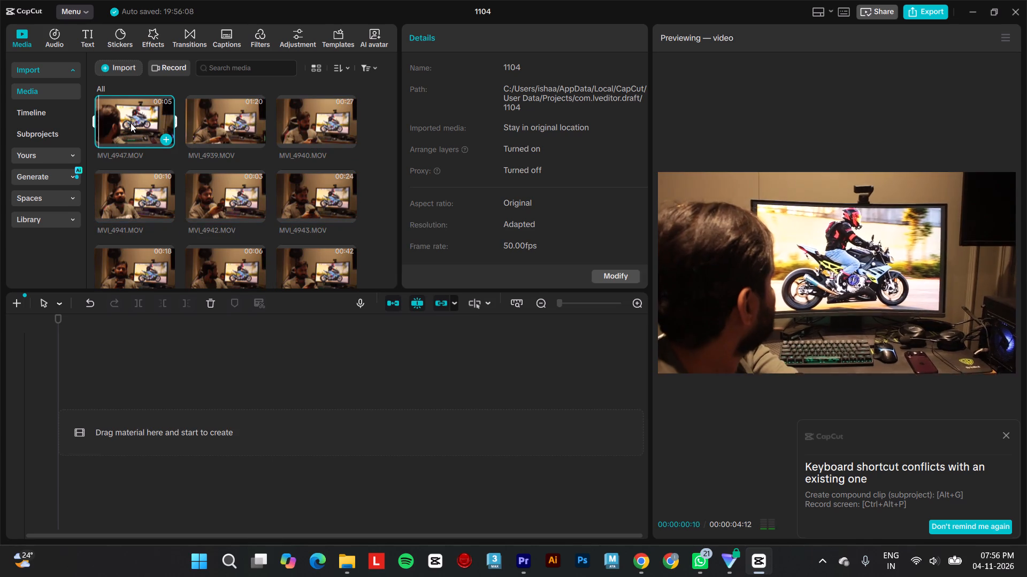
scroll(305, 244, down, 1)
double_click(305, 244)
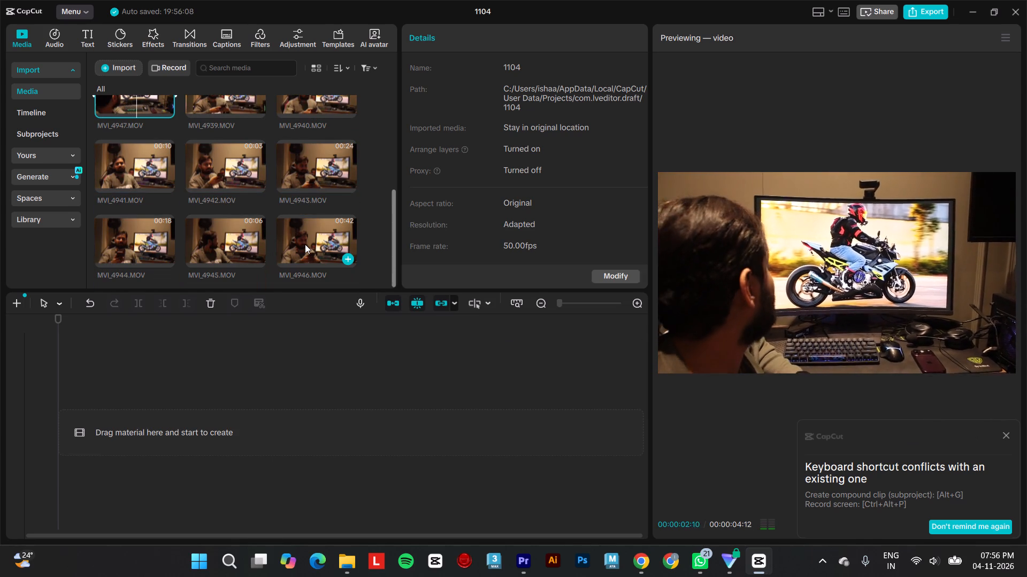
click(1004, 433)
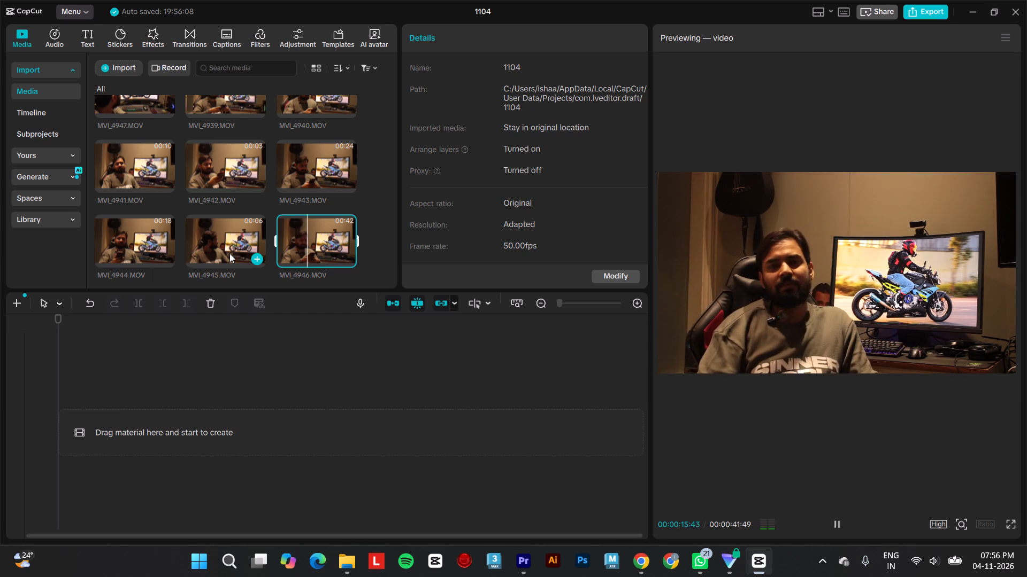
Listen to the first two WhatsApp audio files at the start of the imported media.
scroll(229, 253, up, 3)
scroll(229, 253, down, 1)
scroll(229, 253, up, 3)
double_click(126, 134)
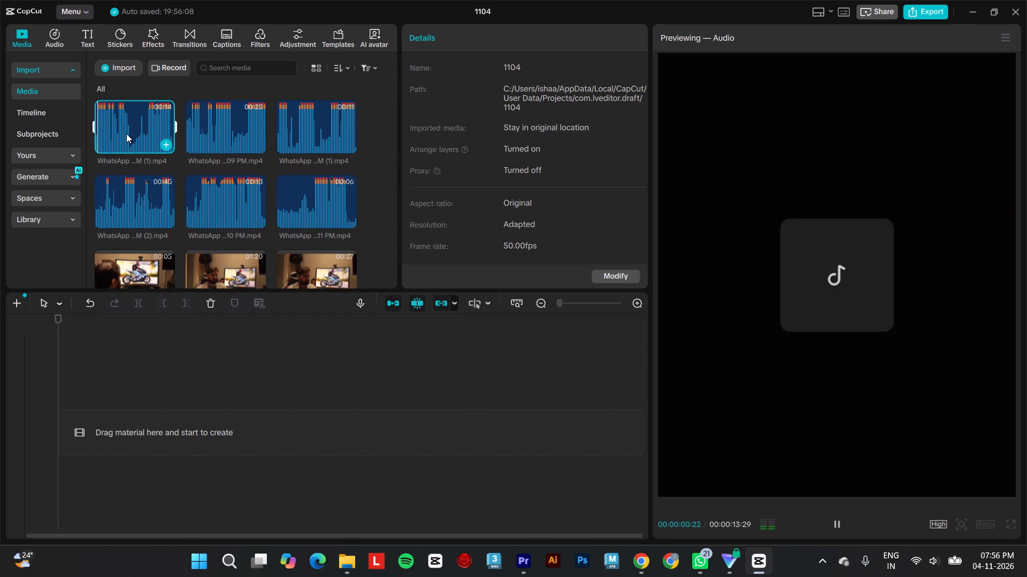
double_click(224, 132)
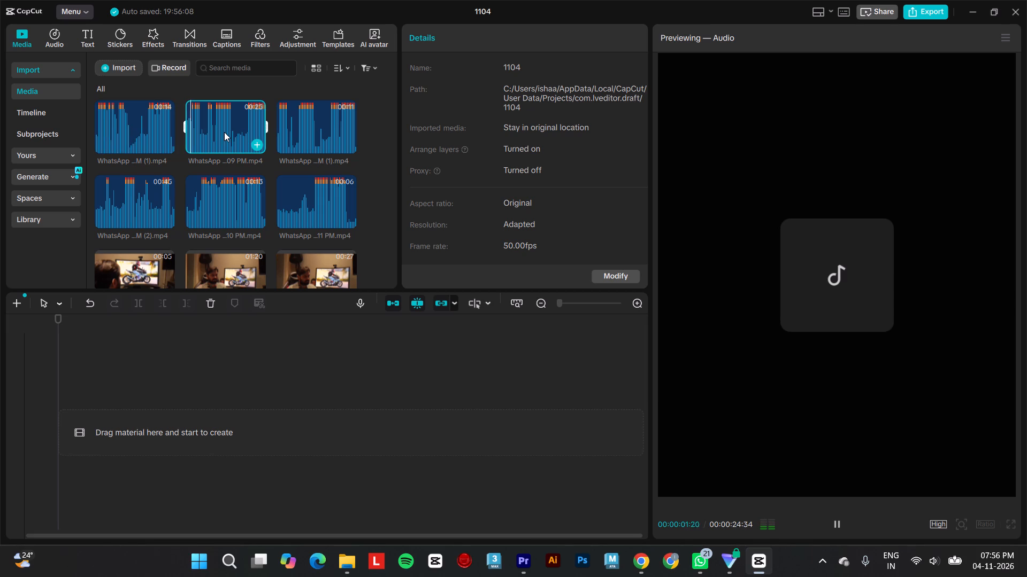
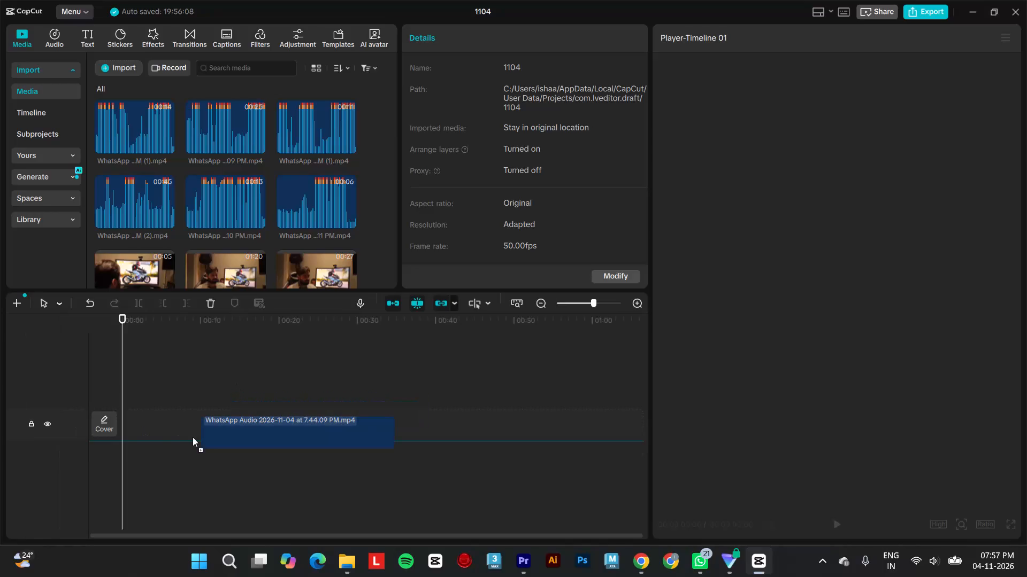
Listen to the WhatsApp Audio 7.44.09 PM clip on the timeline from about 14 to 21 seconds.
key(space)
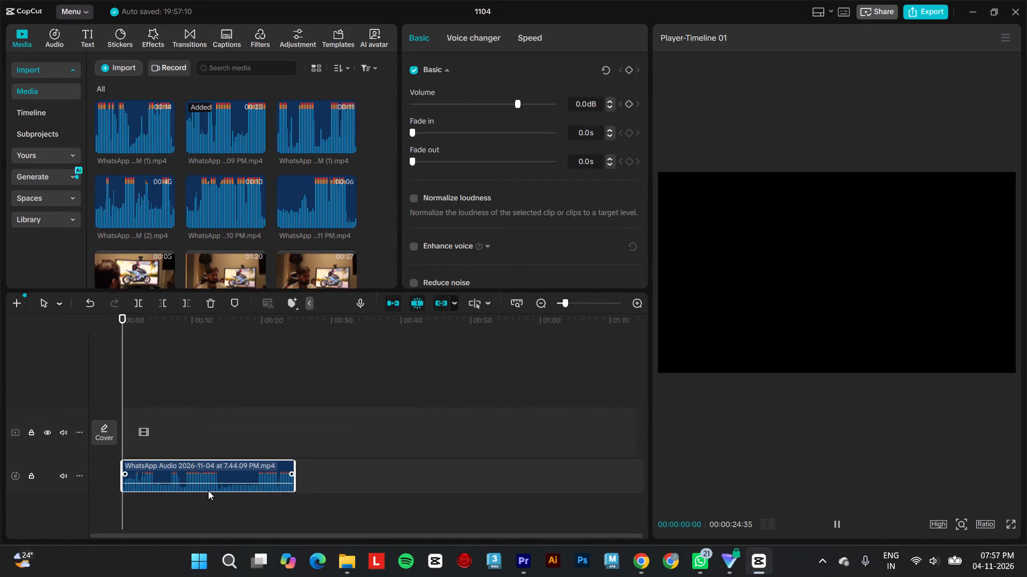
drag(181, 322, 223, 318)
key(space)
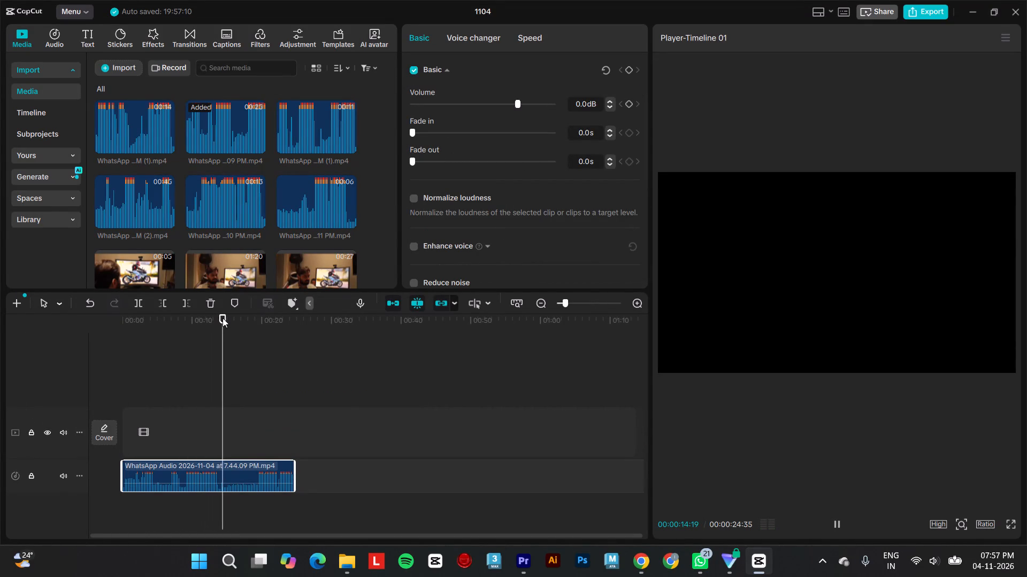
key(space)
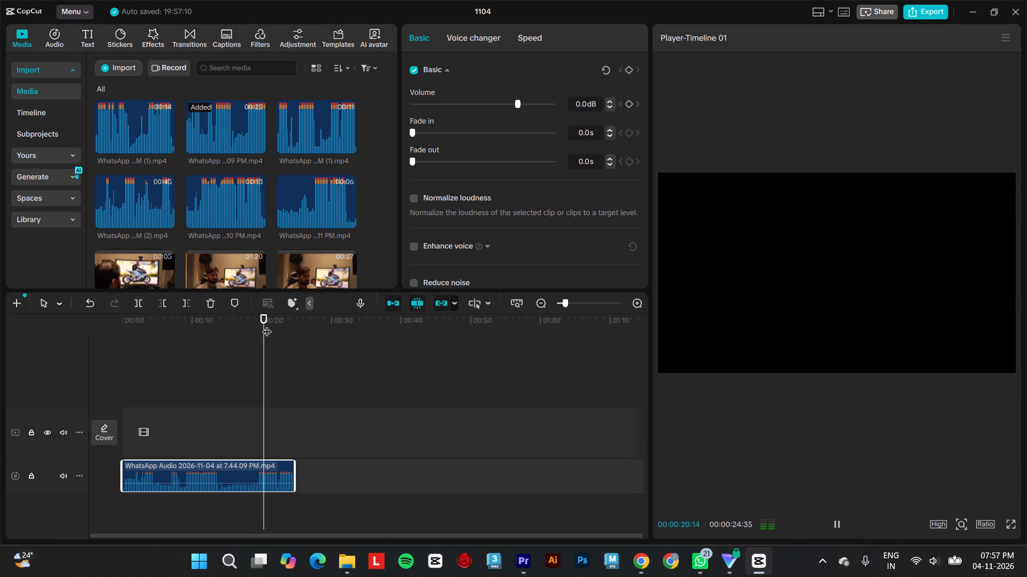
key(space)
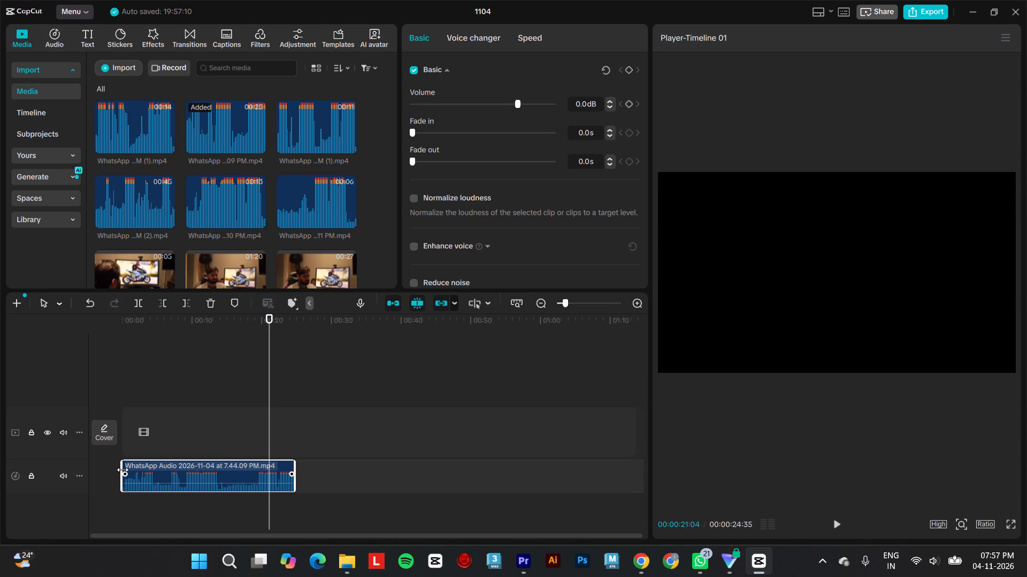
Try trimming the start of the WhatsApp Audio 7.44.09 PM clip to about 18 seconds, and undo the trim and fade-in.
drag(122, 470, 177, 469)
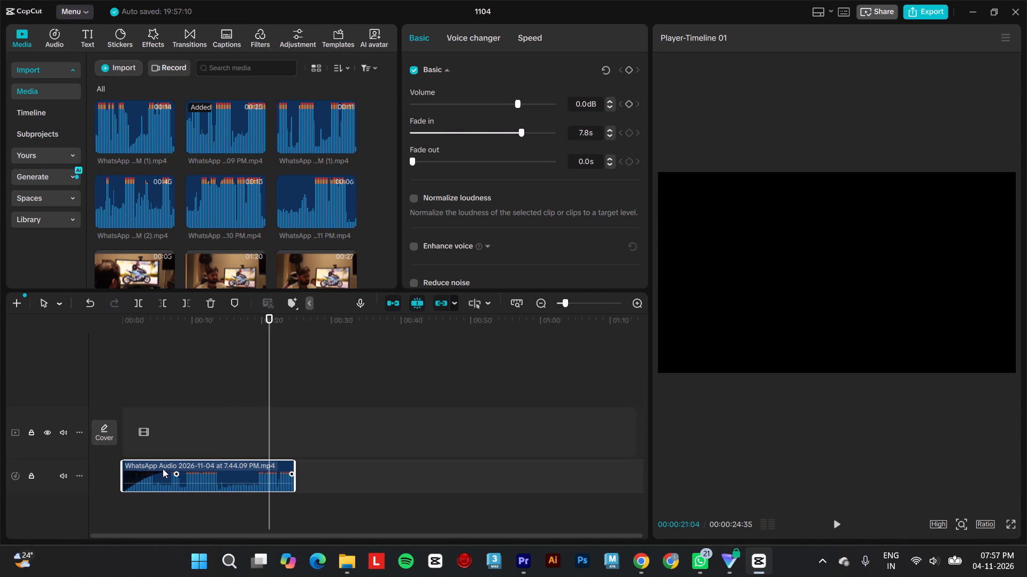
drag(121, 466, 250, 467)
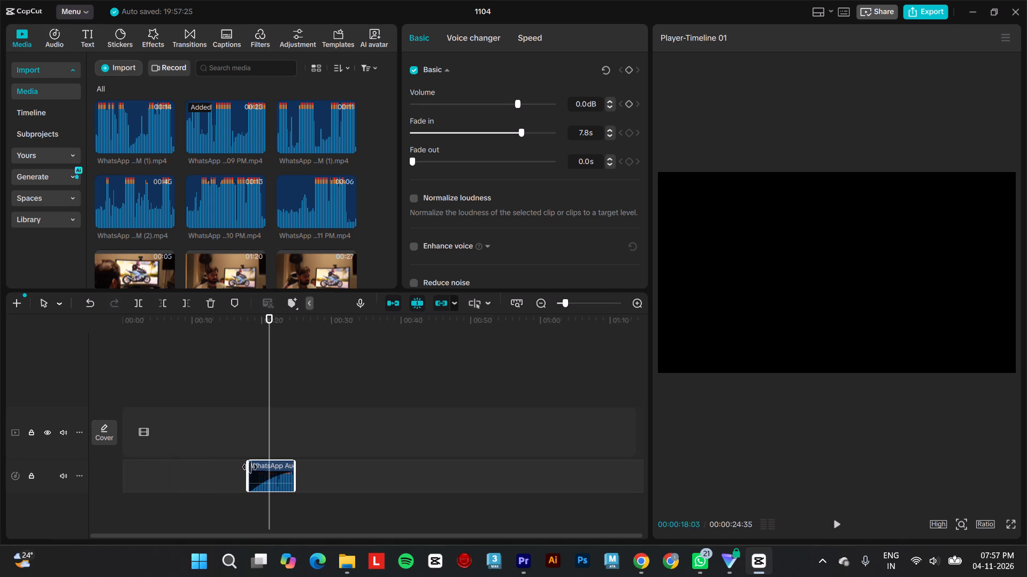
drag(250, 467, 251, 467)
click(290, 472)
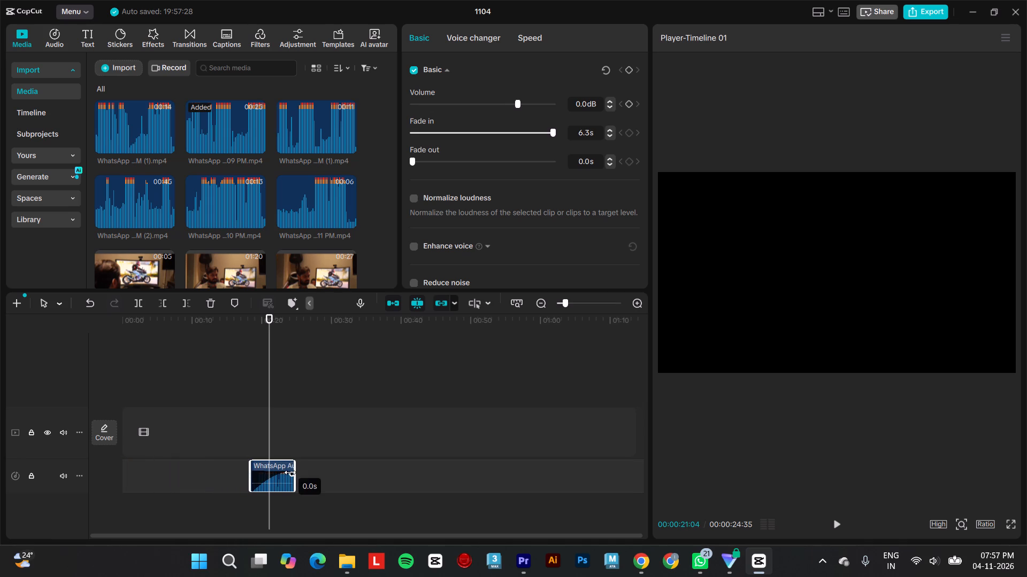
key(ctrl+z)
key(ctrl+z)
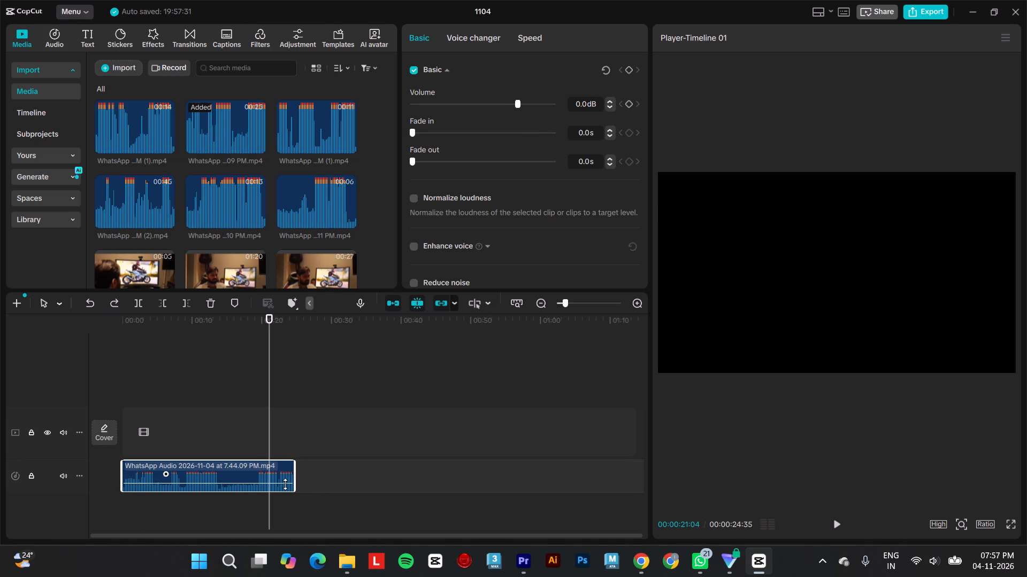
Split the WhatsApp Audio 7.44.09 PM clip at 00:00:19:14 and delete the part before the cut.
drag(270, 316, 257, 315)
click(142, 305)
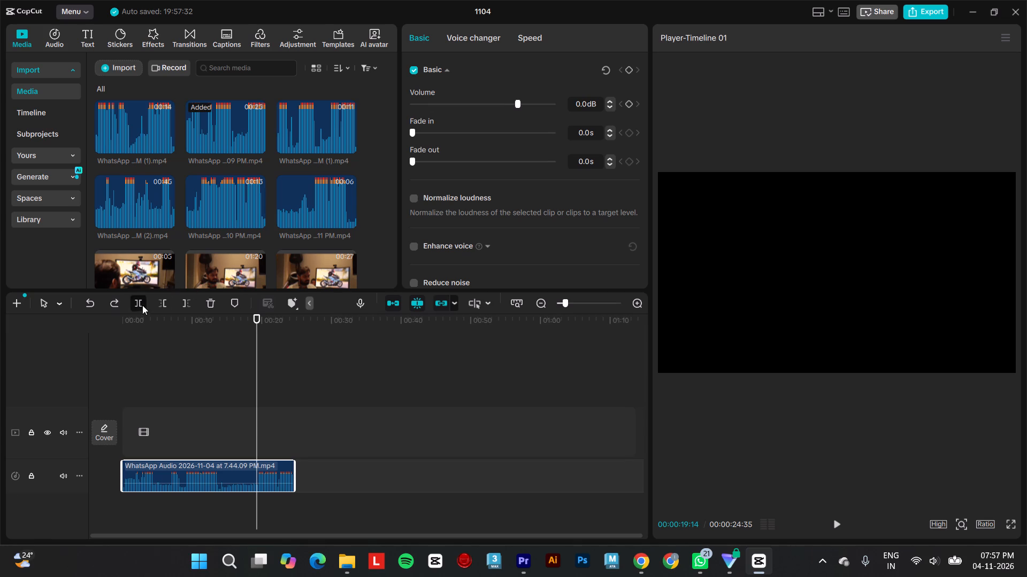
click(225, 482)
key(Delete)
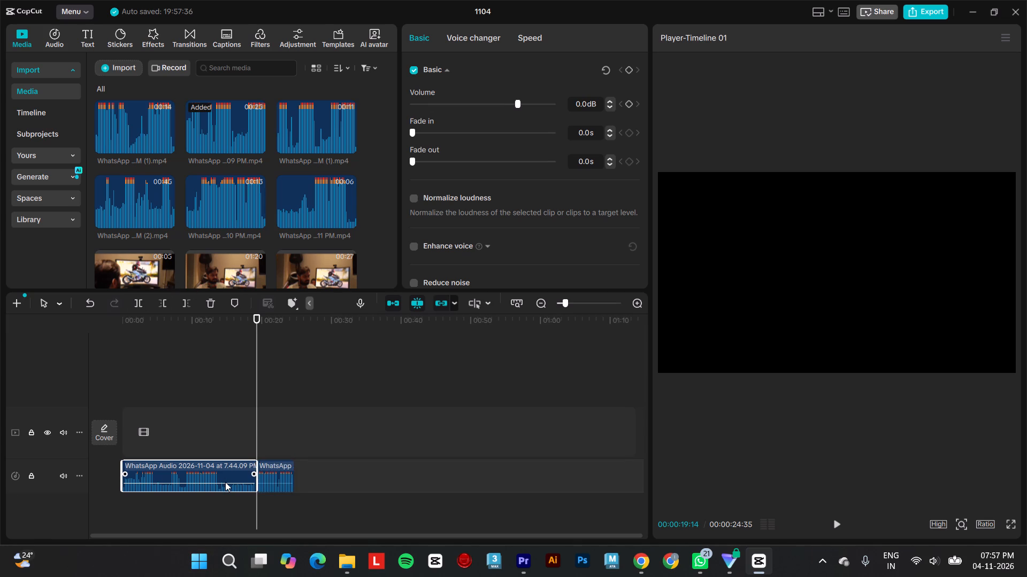
Move the short second WhatsApp audio segment to the start of the timeline.
drag(273, 470, 136, 472)
Preview the MVI_4940.MOV and MVI_4939.MOV clips from the imported media.
scroll(243, 239, down, 1)
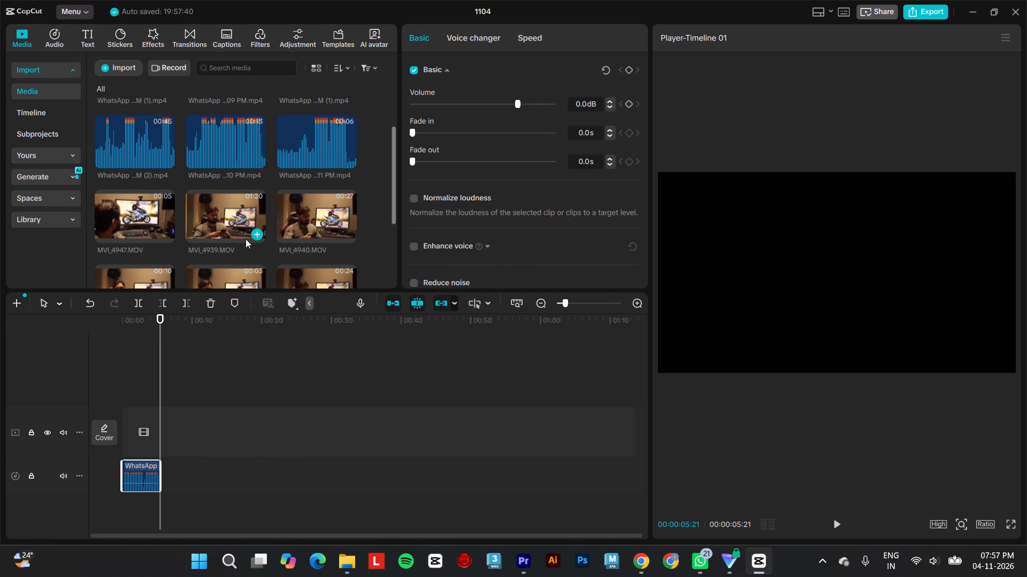
double_click(320, 215)
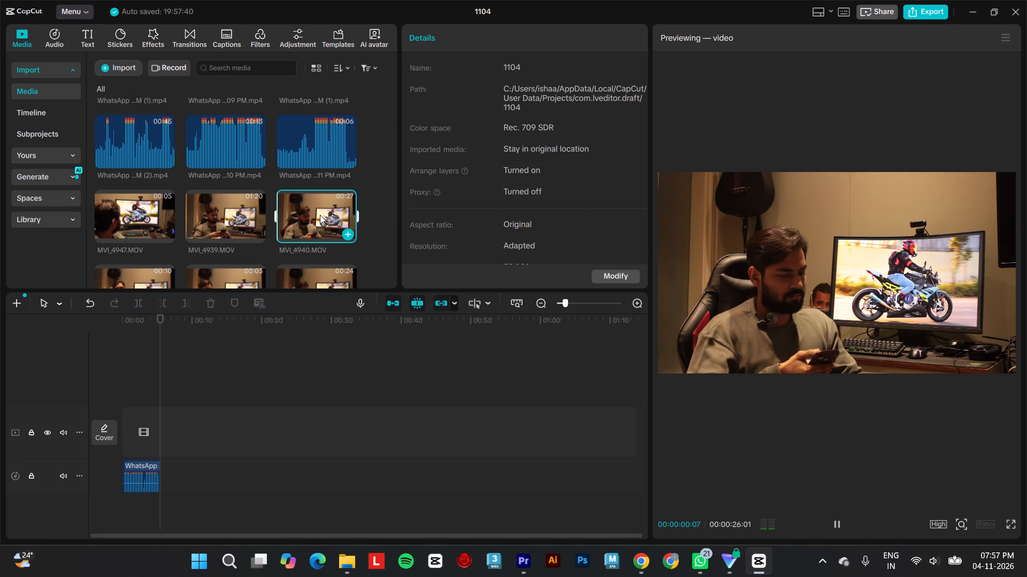
key(space)
key(space)
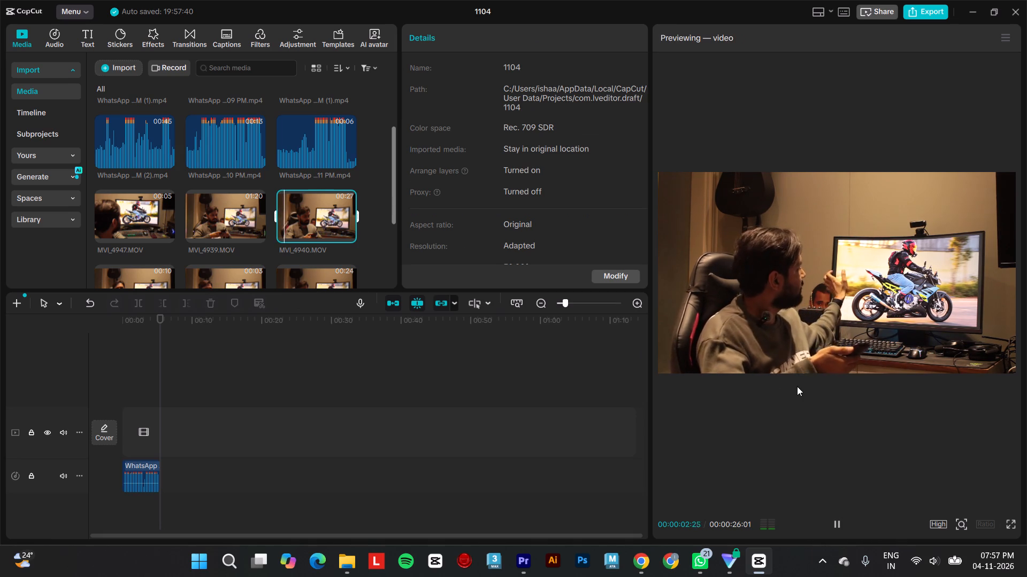
double_click(220, 219)
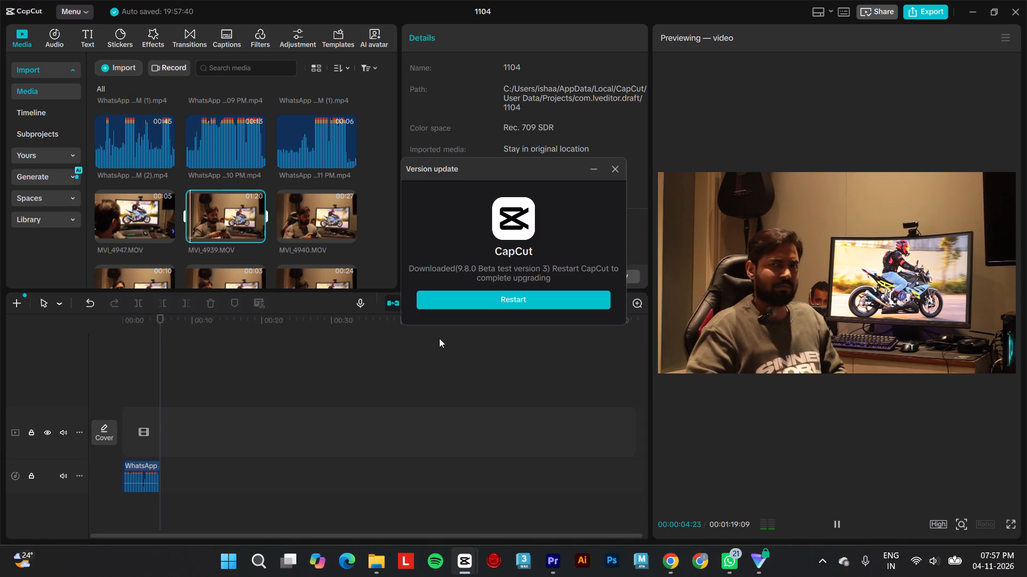
Restart CapCut to complete the 9.8.0 Beta test version 3 upgrade.
click(503, 307)
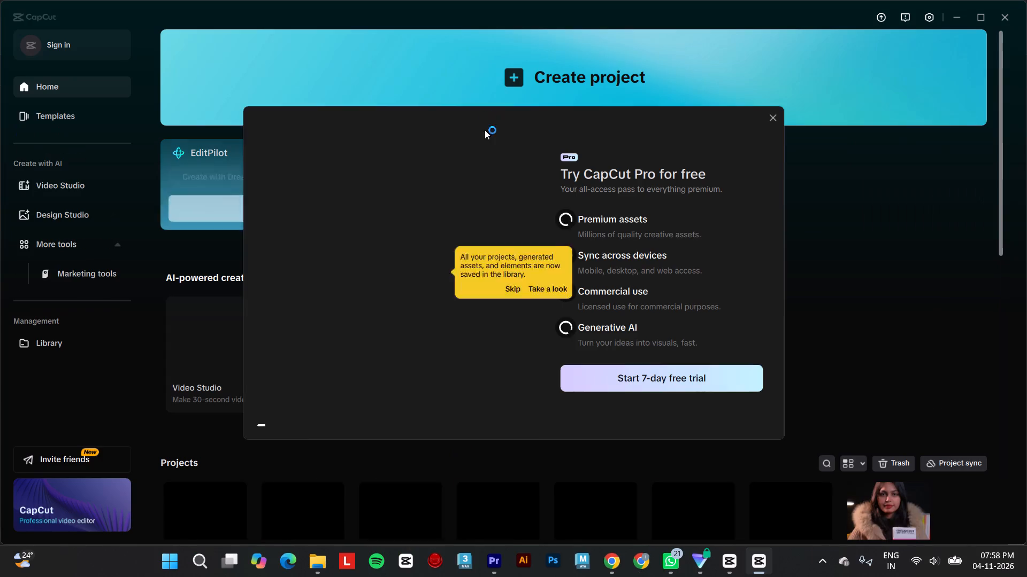
Dismiss the Pro trial offer and the library tip, and reopen project 1104 from the projects list.
click(769, 119)
scroll(379, 413, down, 2)
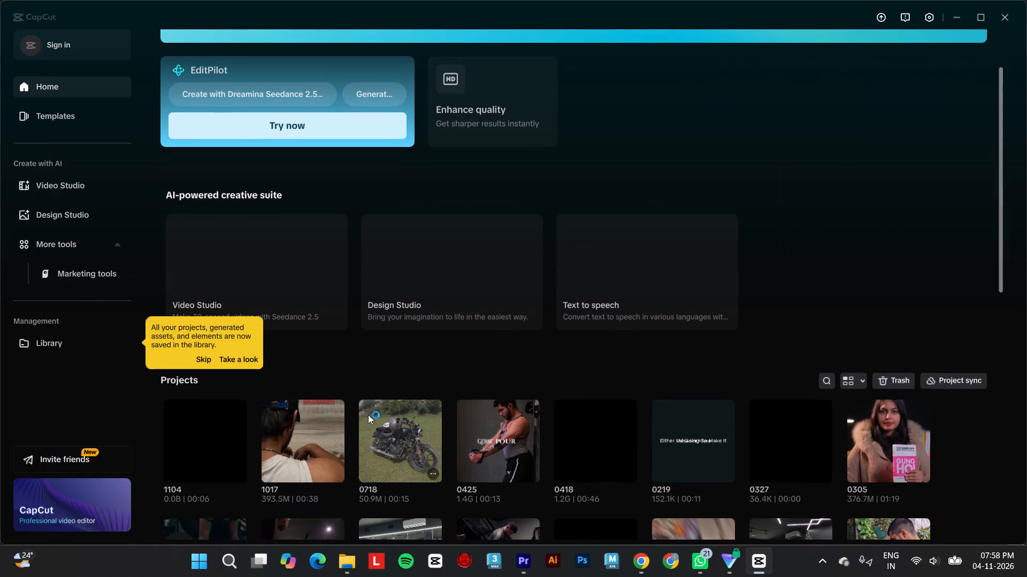
click(201, 357)
click(201, 442)
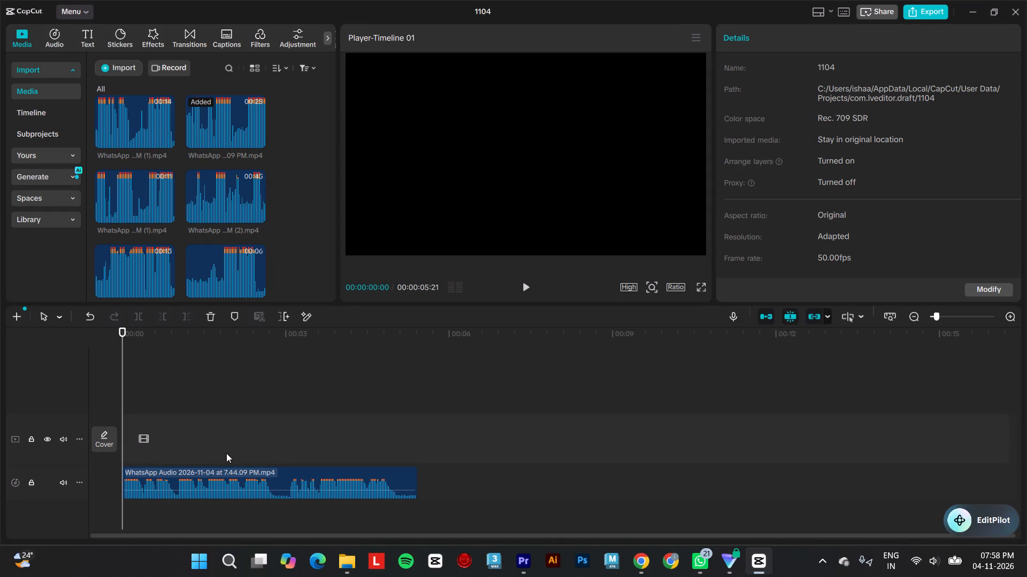
click(956, 517)
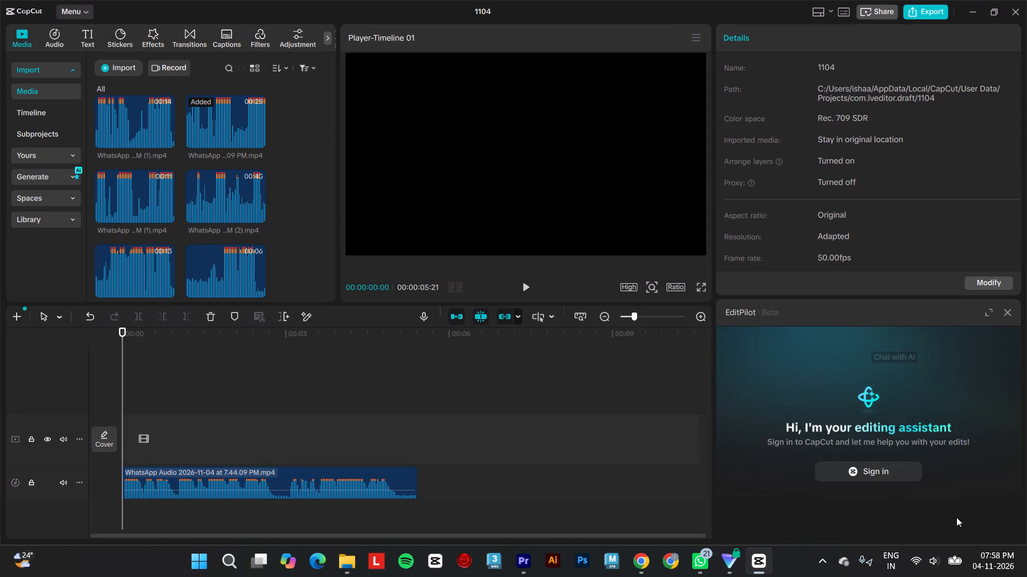
click(1003, 315)
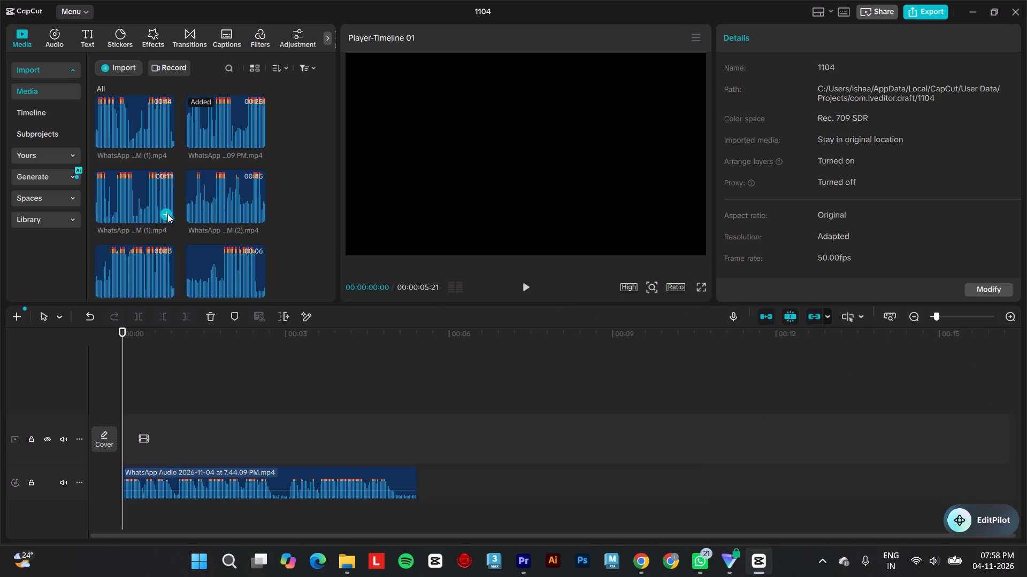
Widen the imported media area so the MVI clips are arranged in three columns beside the player.
scroll(167, 214, down, 3)
drag(340, 170, 391, 168)
drag(338, 164, 394, 162)
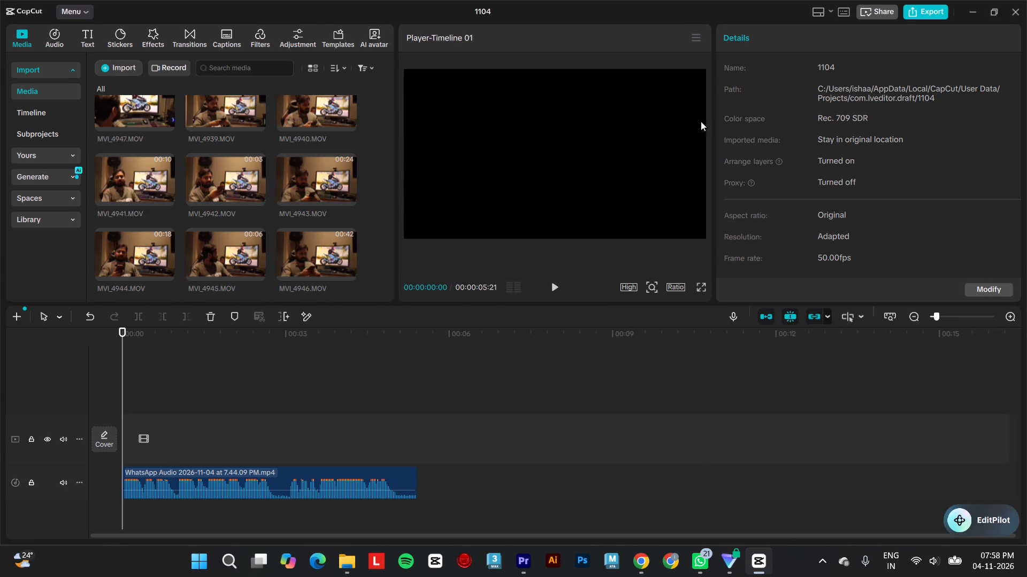
drag(615, 146, 941, 266)
Switch the workspace to the Vertical layout and fit the timeline to its content.
click(86, 11)
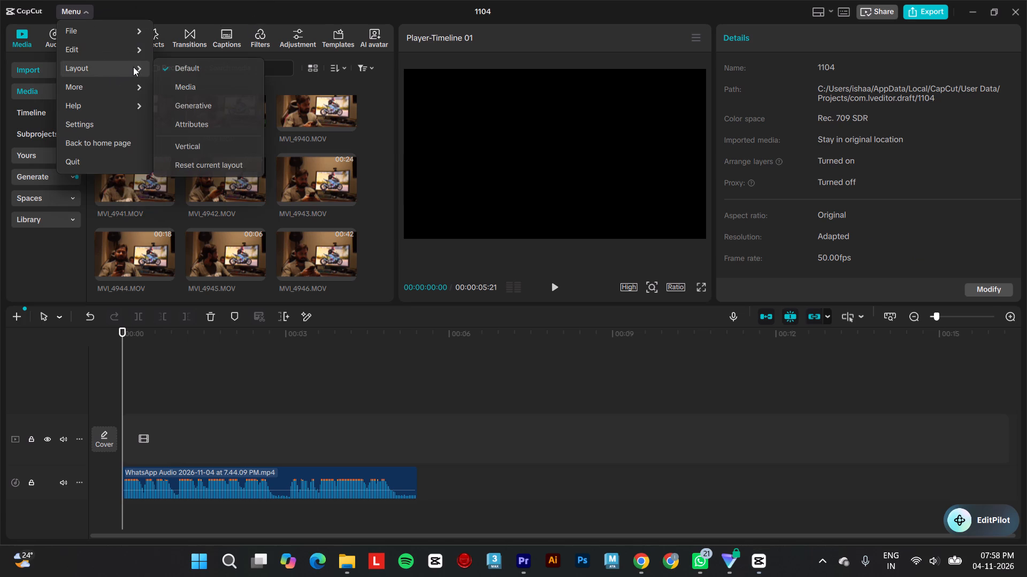
click(196, 145)
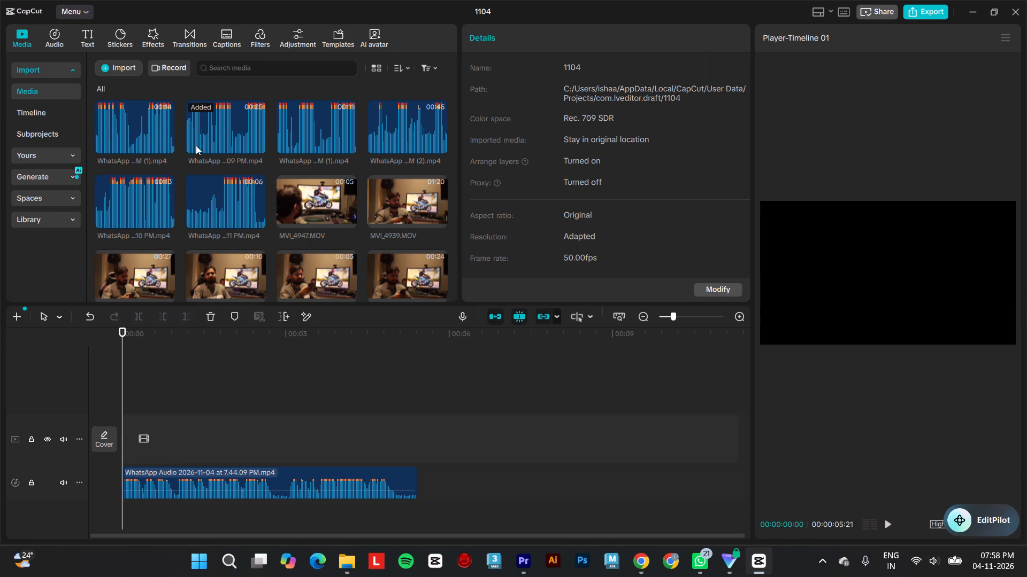
click(619, 317)
click(619, 317)
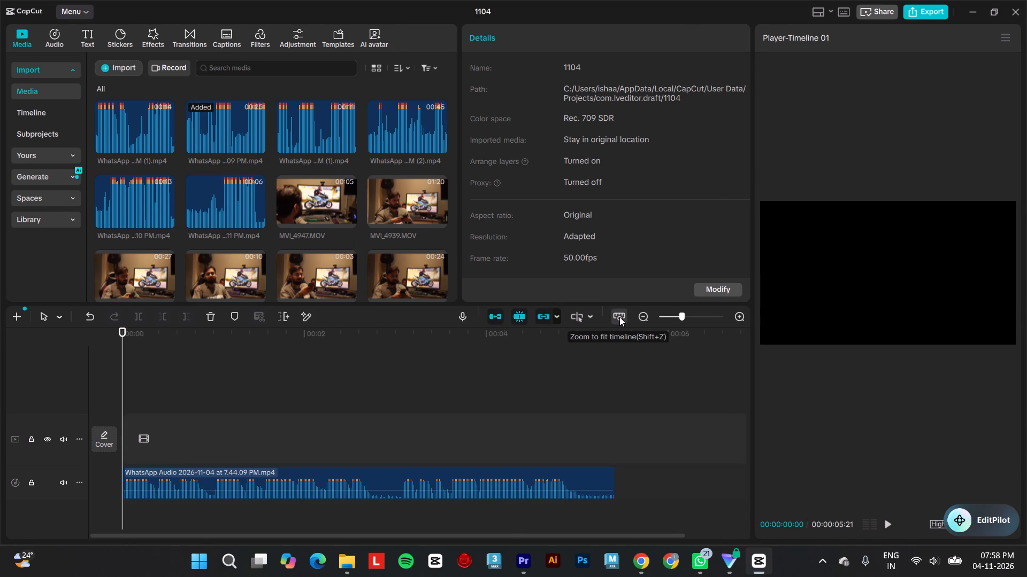
Move the EditPilot widget clear of the player controls and set the project's aspect ratio to 16:9.
drag(963, 513, 998, 25)
click(983, 529)
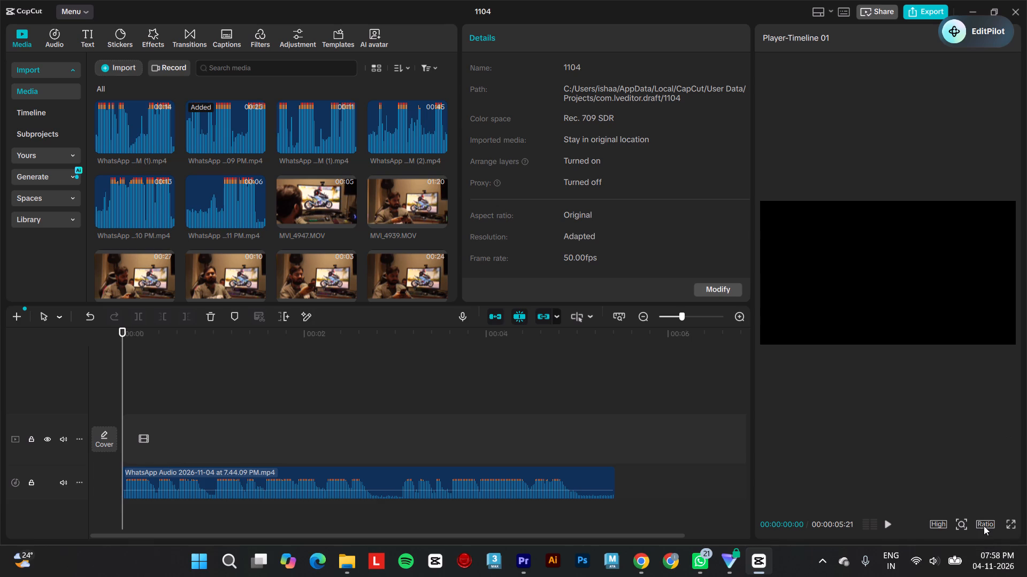
click(984, 526)
click(1008, 387)
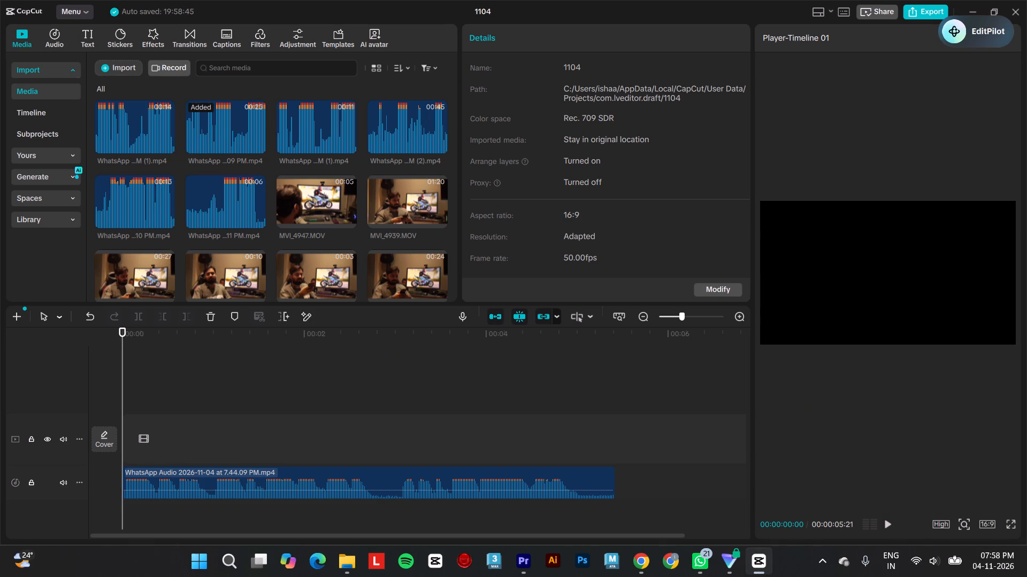
Preview the three-second MVI_4942.MOV clip and delete it from the imported media.
double_click(298, 285)
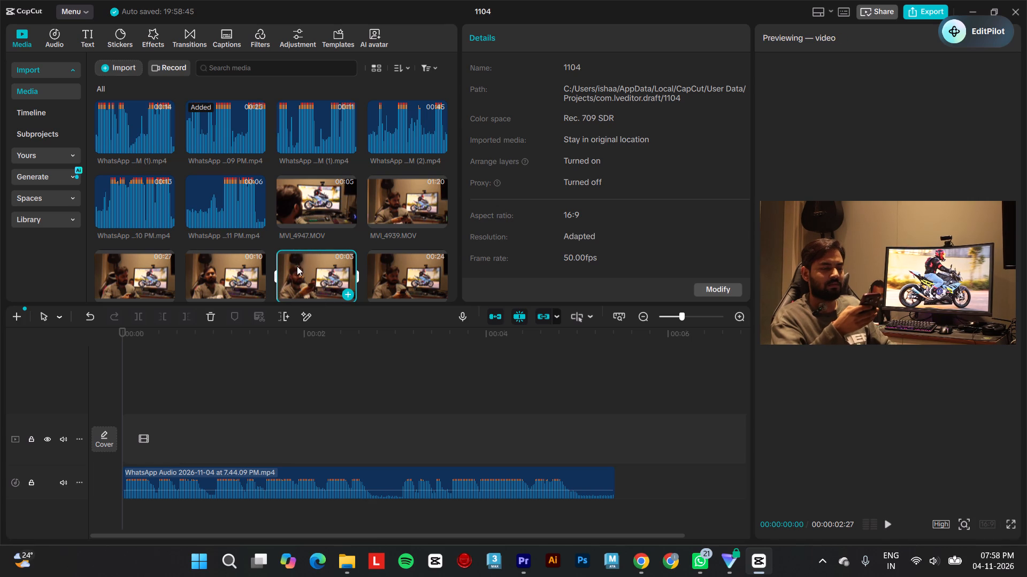
key(space)
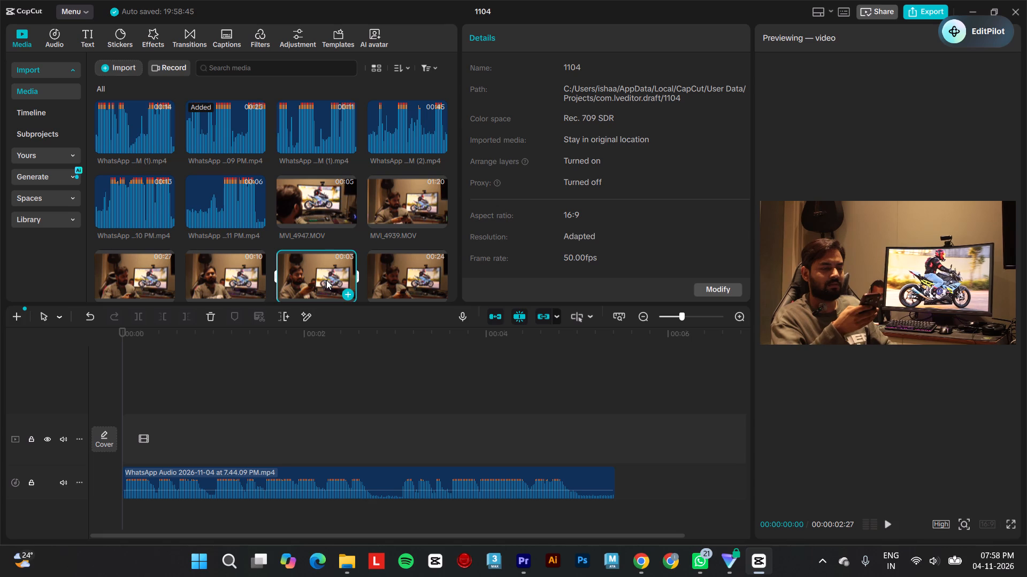
click(326, 280)
key(Delete)
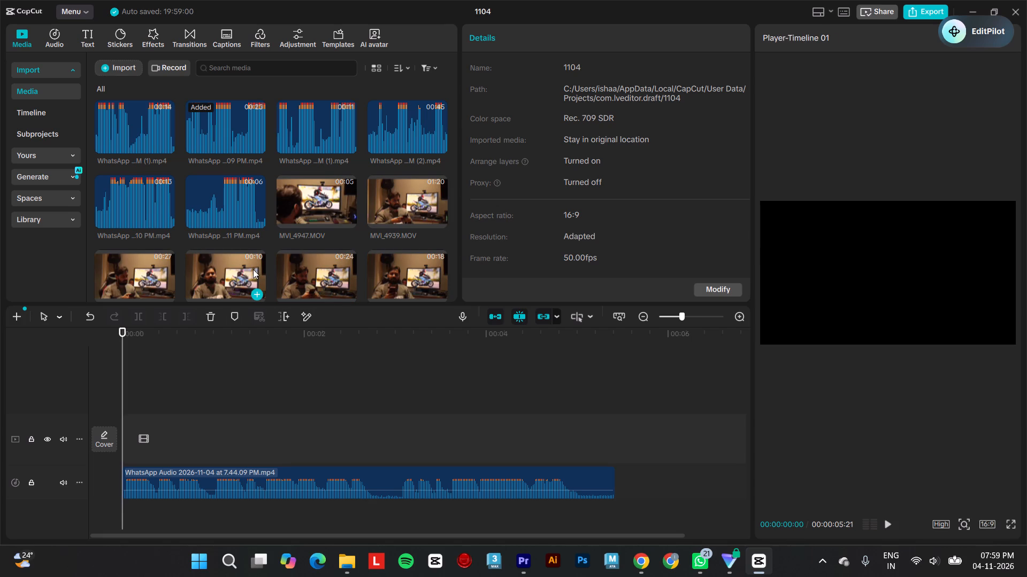
Preview the MVI_4941.MOV, MVI_4940.MOV and MVI_4939.MOV clips from the imported media.
double_click(242, 268)
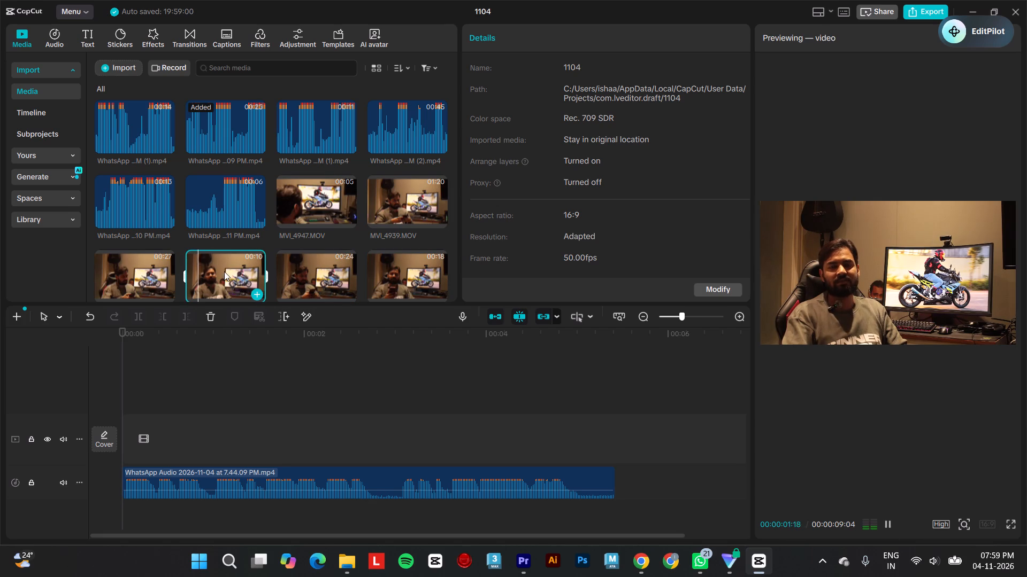
double_click(140, 274)
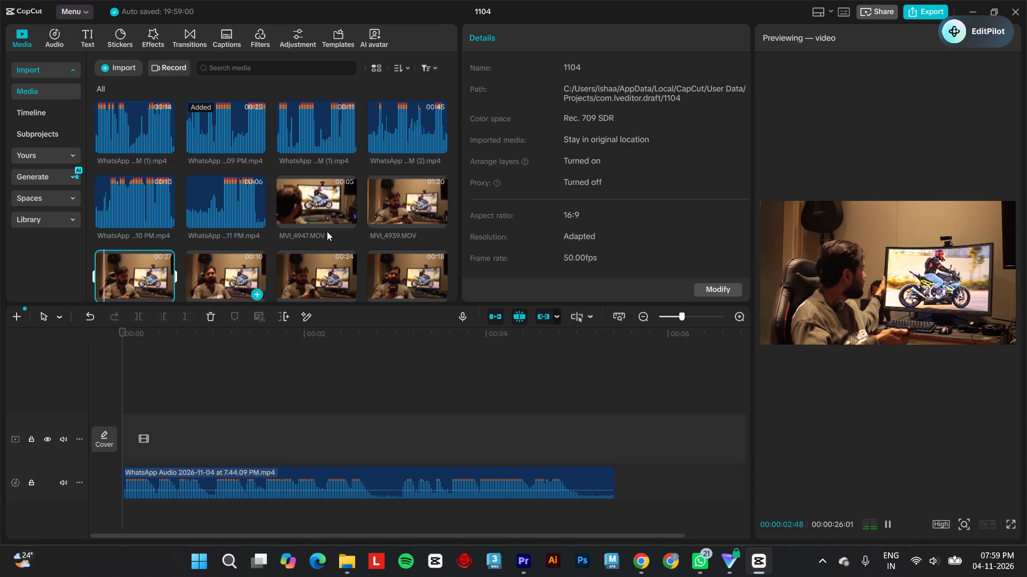
double_click(411, 206)
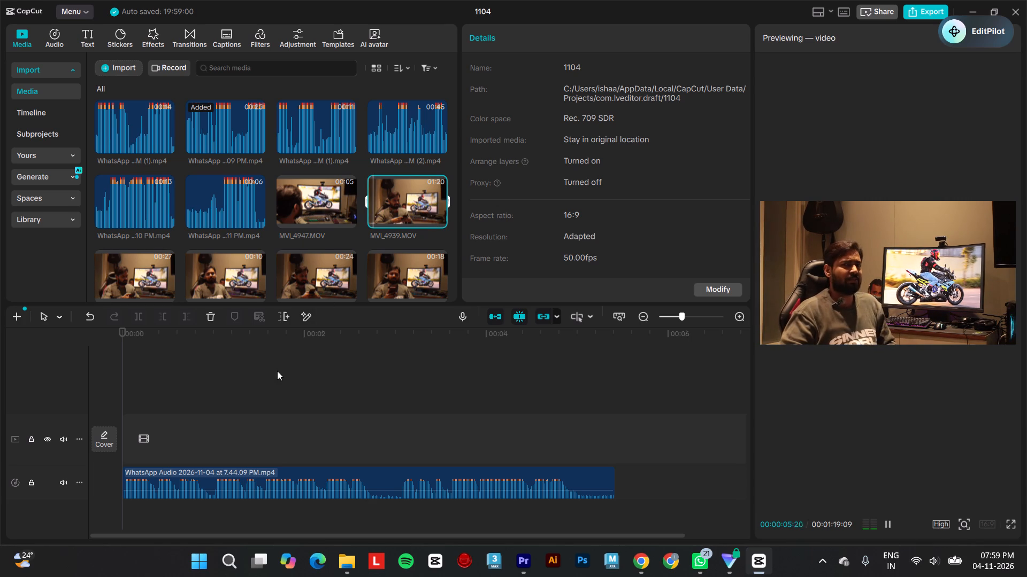
Place MVI_4939.MOV at the start of the main video track, above the WhatsApp audio.
drag(402, 202, 134, 443)
Play MVI_4939.MOV to find the cut point, split it at 00:00:16:32 and delete the part before the split.
key(space)
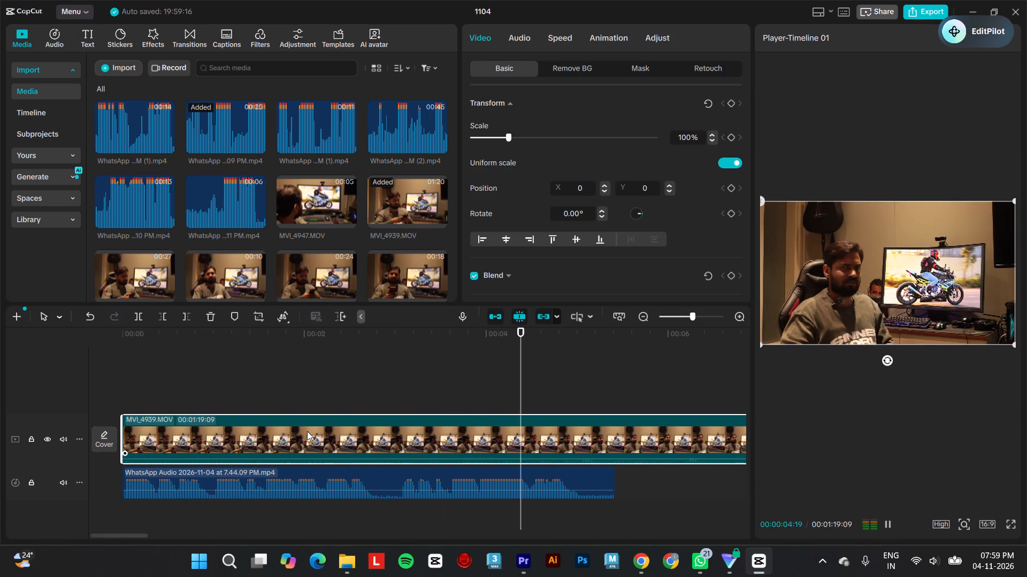
key(space)
scroll(317, 439, down, 5)
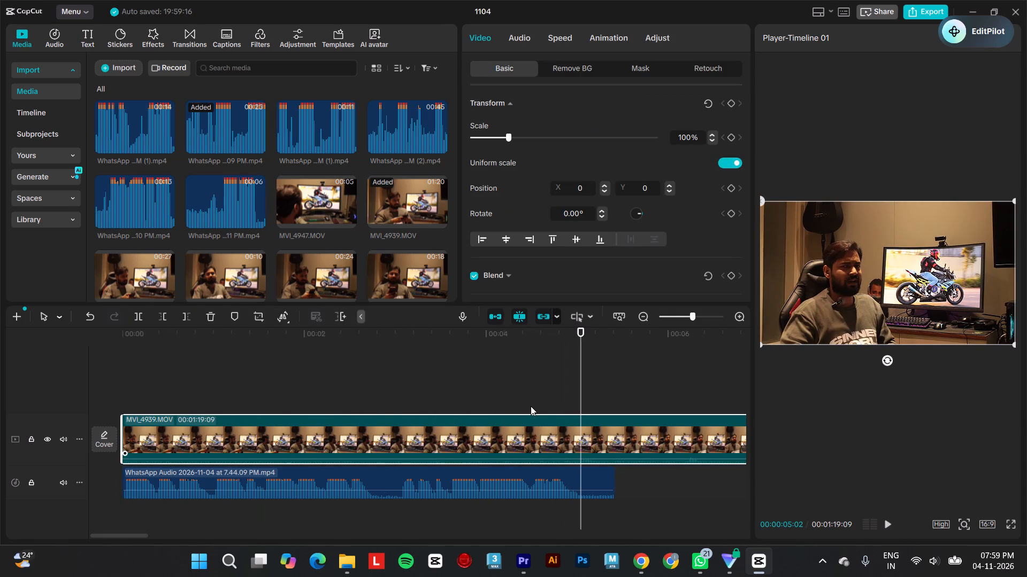
scroll(531, 406, down, 2)
ctrl+scroll(579, 474, up, 1)
ctrl+scroll(579, 474, down, 3)
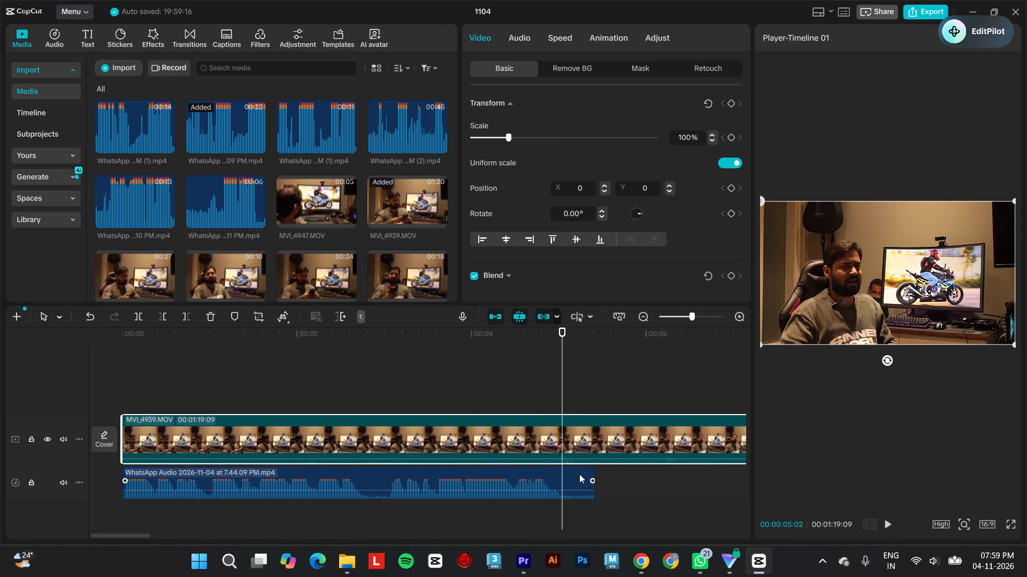
ctrl+scroll(579, 474, down, 11)
ctrl+scroll(579, 474, up, 1)
ctrl+scroll(579, 474, down, 2)
ctrl+scroll(579, 474, up, 1)
ctrl+scroll(579, 474, down, 8)
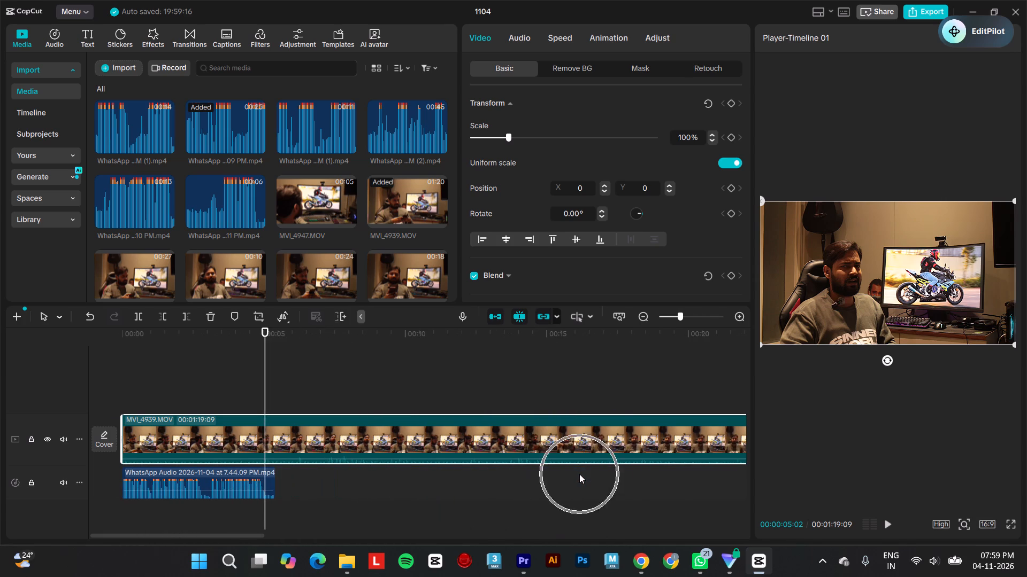
key(space)
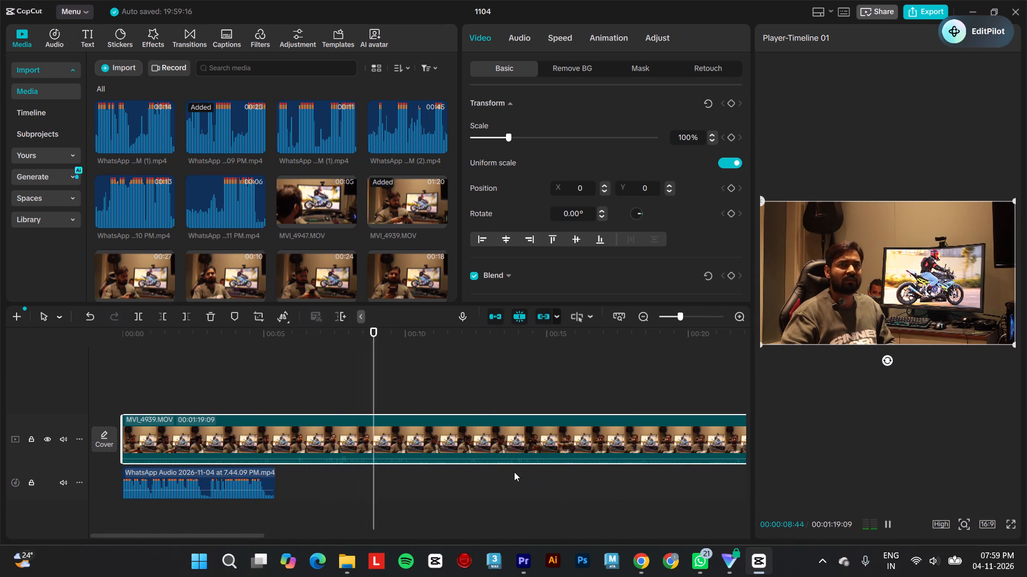
alt+scroll(514, 472, down, 1)
alt+scroll(514, 472, up, 1)
alt+scroll(514, 472, down, 6)
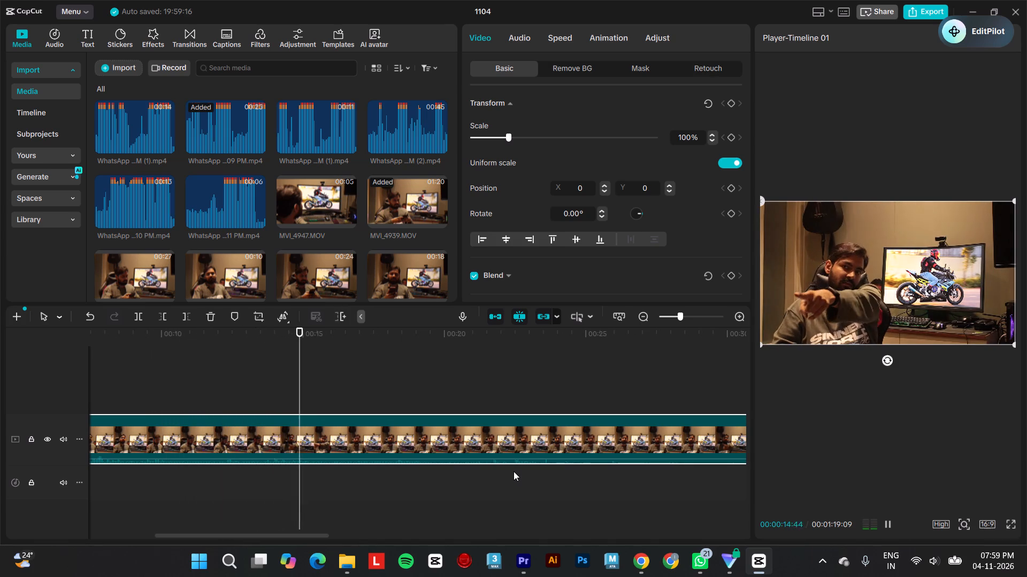
key(space)
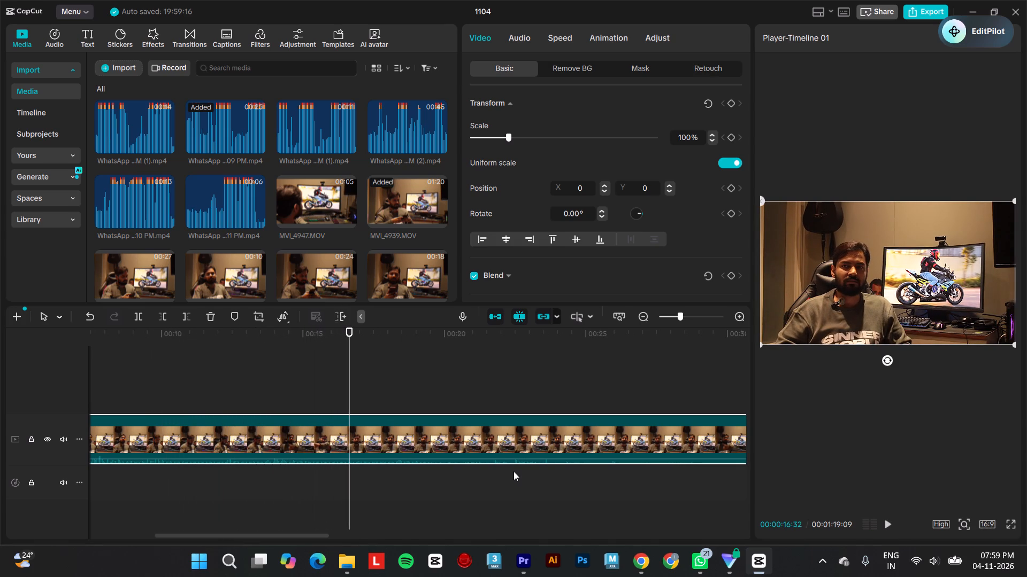
click(425, 443)
click(141, 318)
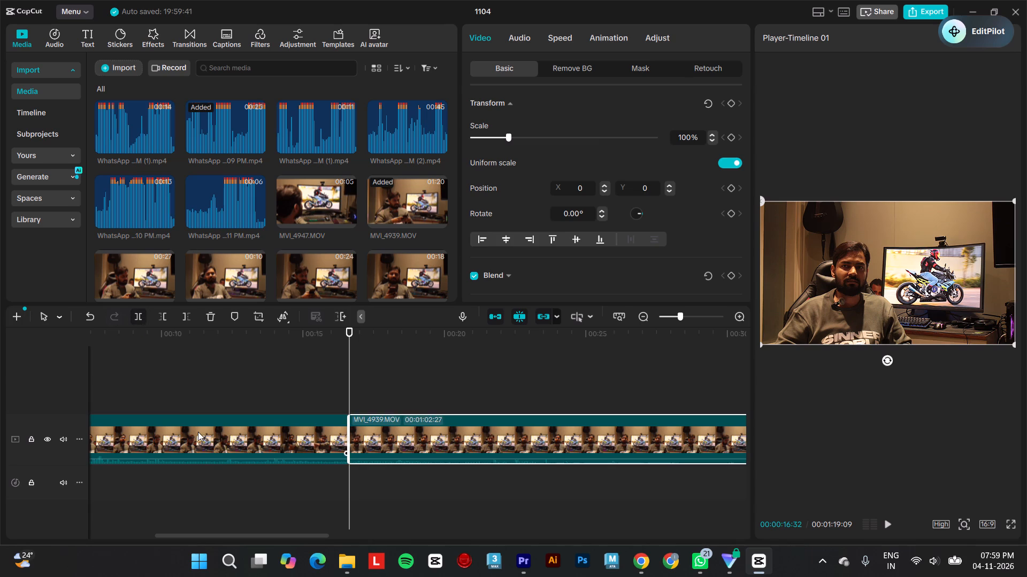
click(198, 432)
key(Delete)
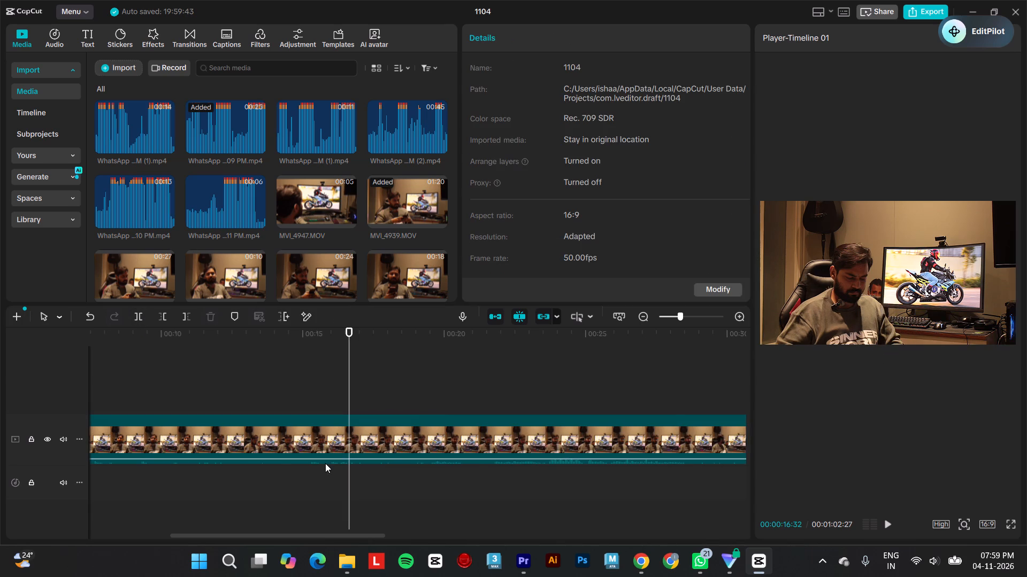
Return to the beginning of the timeline and mute the WhatsApp audio track.
alt+scroll(325, 463, down, 5)
scroll(325, 463, up, 6)
drag(349, 537, 264, 535)
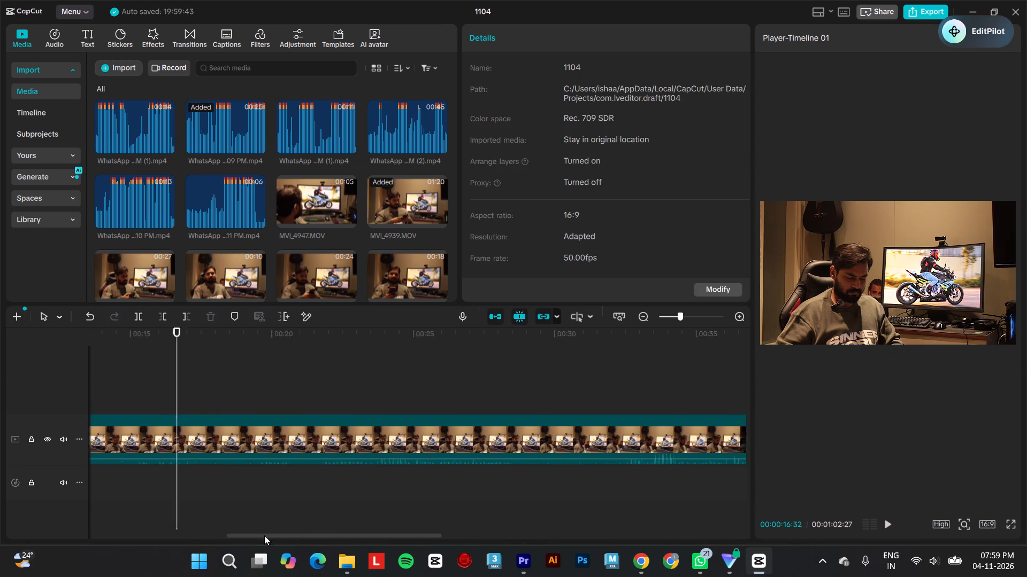
drag(264, 535, 75, 518)
click(65, 485)
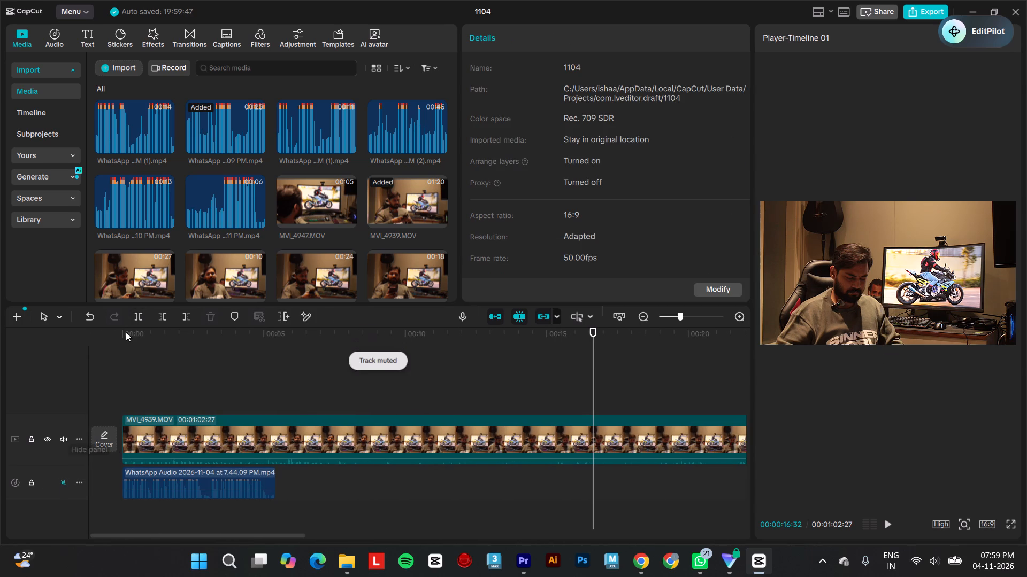
Play the trimmed MVI_4939.MOV from near its start, split it at 00:00:28:26 and delete the part before the split.
click(154, 330)
key(space)
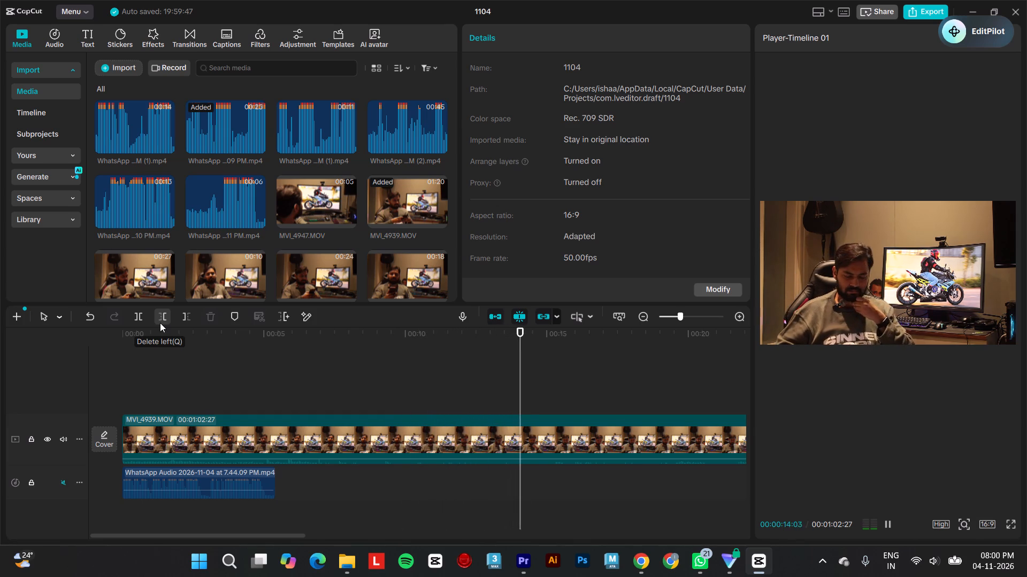
scroll(397, 416, down, 4)
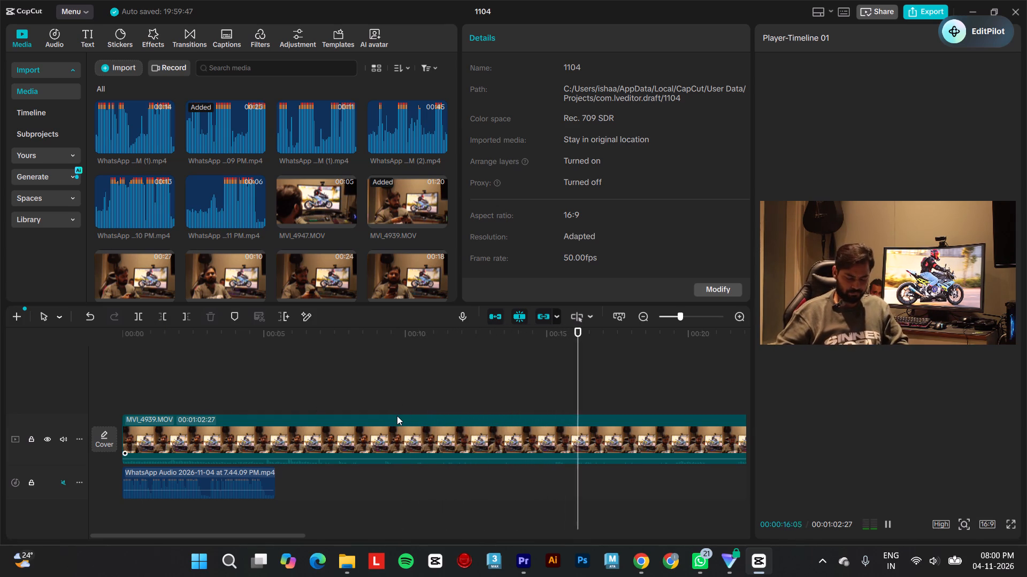
scroll(530, 449, down, 4)
alt+scroll(530, 449, down, 2)
alt+scroll(530, 449, up, 1)
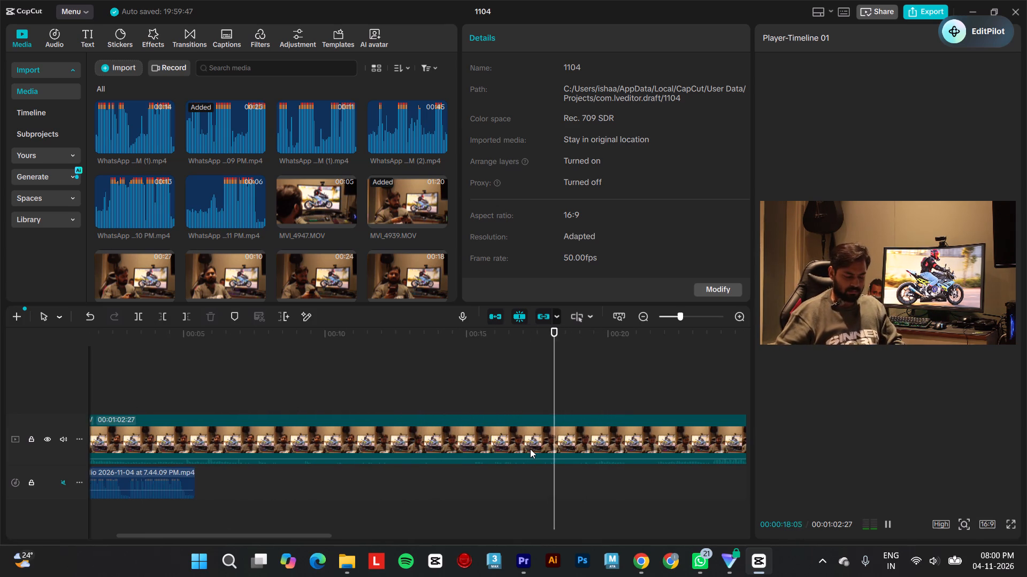
alt+scroll(530, 449, down, 1)
alt+scroll(530, 449, up, 1)
alt+scroll(530, 449, down, 5)
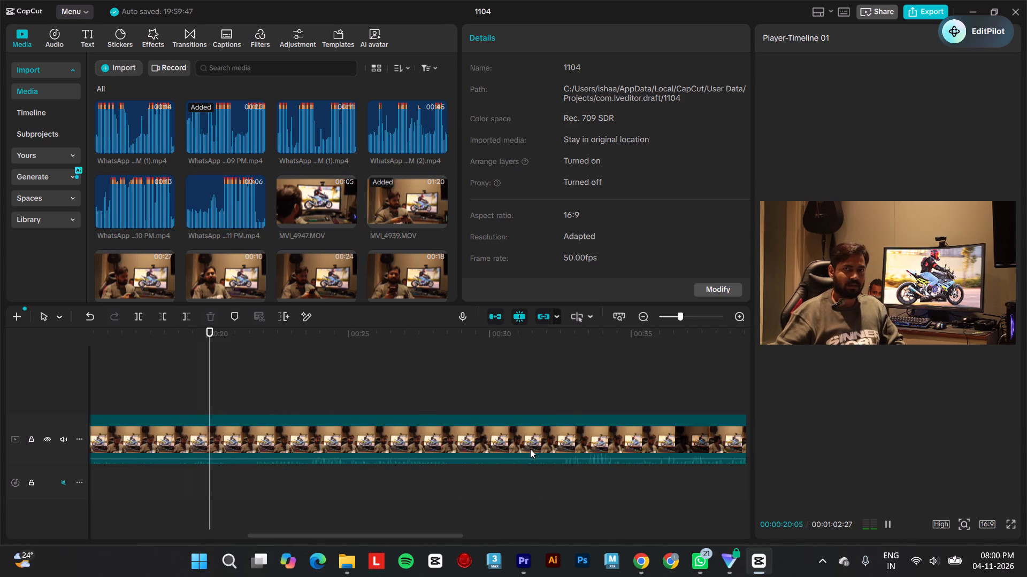
alt+scroll(530, 449, down, 2)
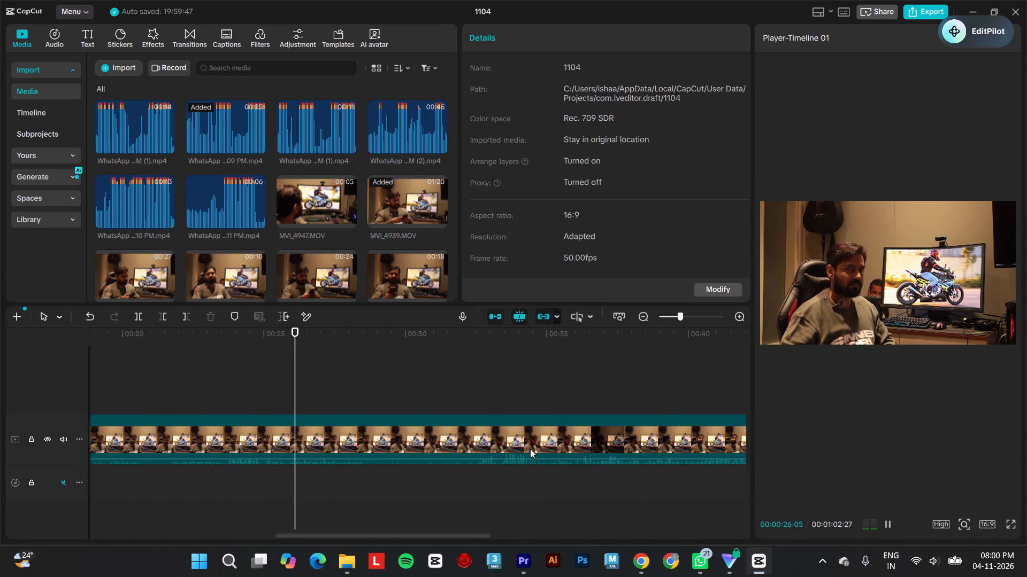
key(space)
click(460, 445)
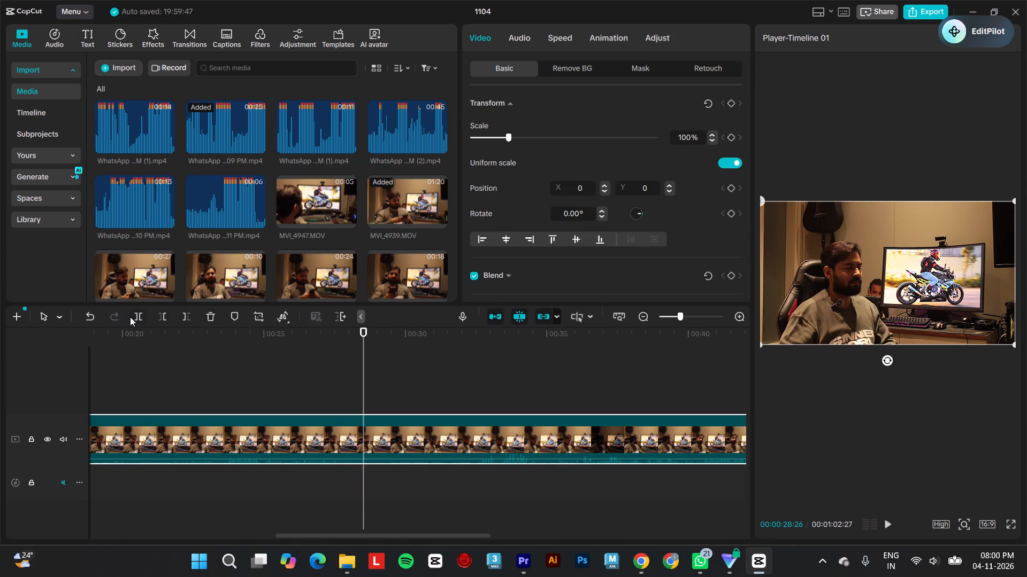
click(134, 317)
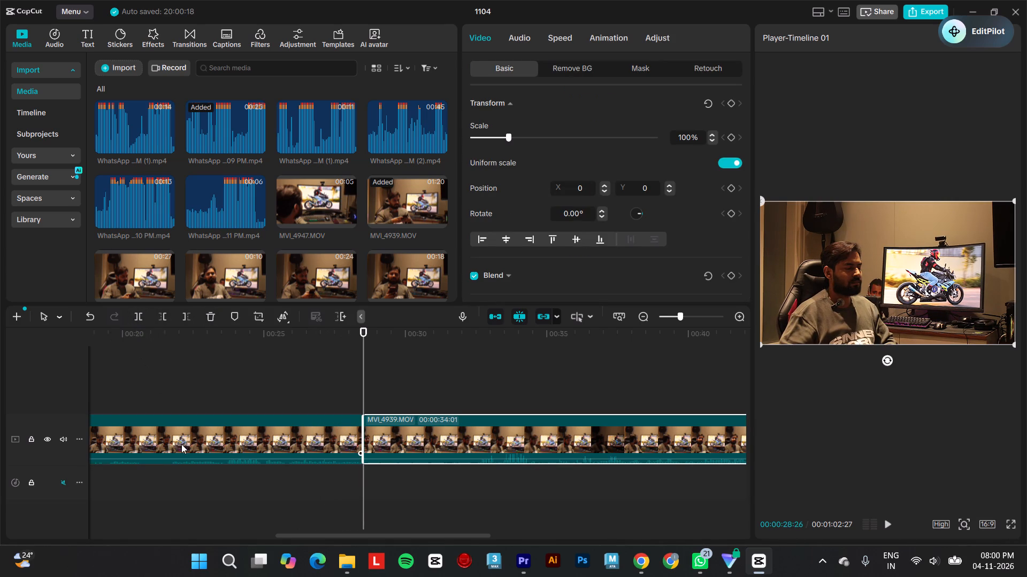
click(181, 444)
key(Delete)
Play and scrub the trimmed MVI_4939.MOV to find the next cut point, and delete the part before it, keeping 00:00:14:27 of the clip.
drag(395, 328, 258, 347)
key(space)
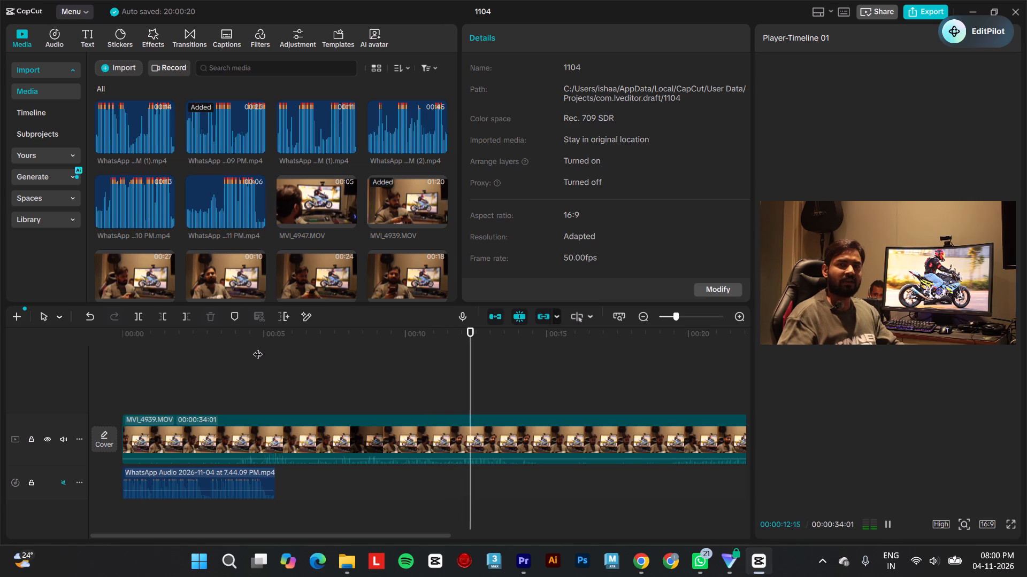
click(433, 439)
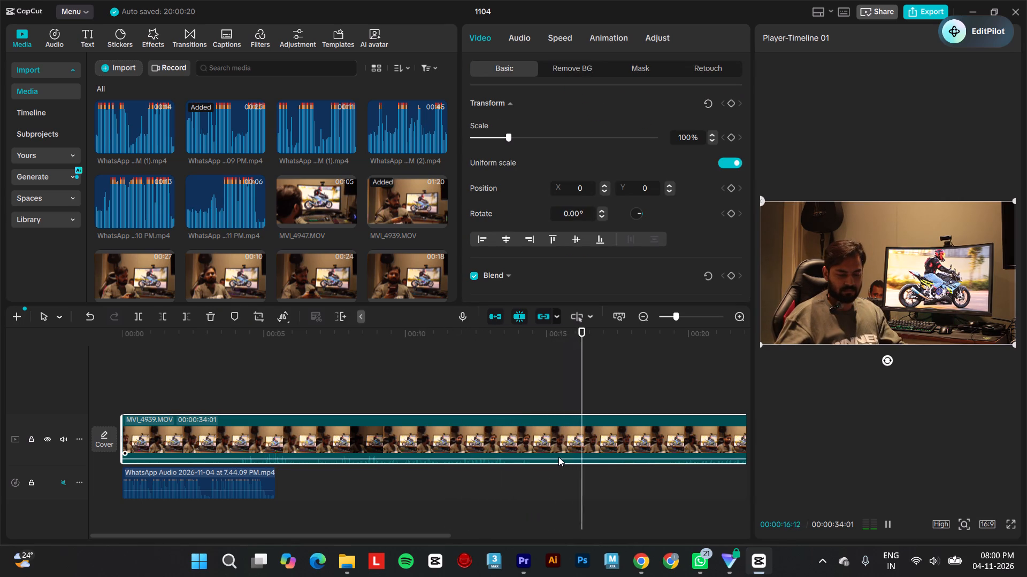
scroll(558, 457, down, 2)
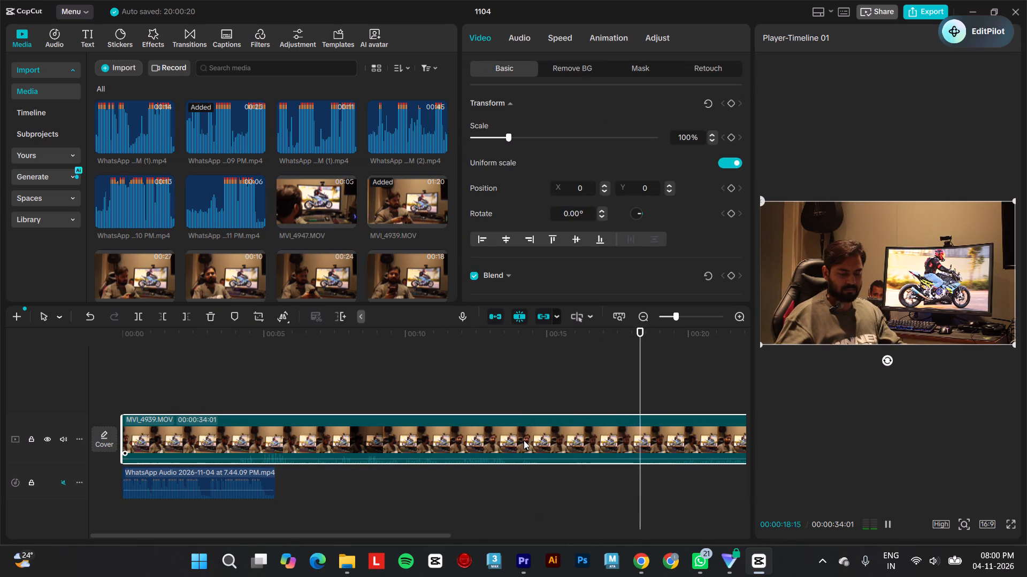
key(space)
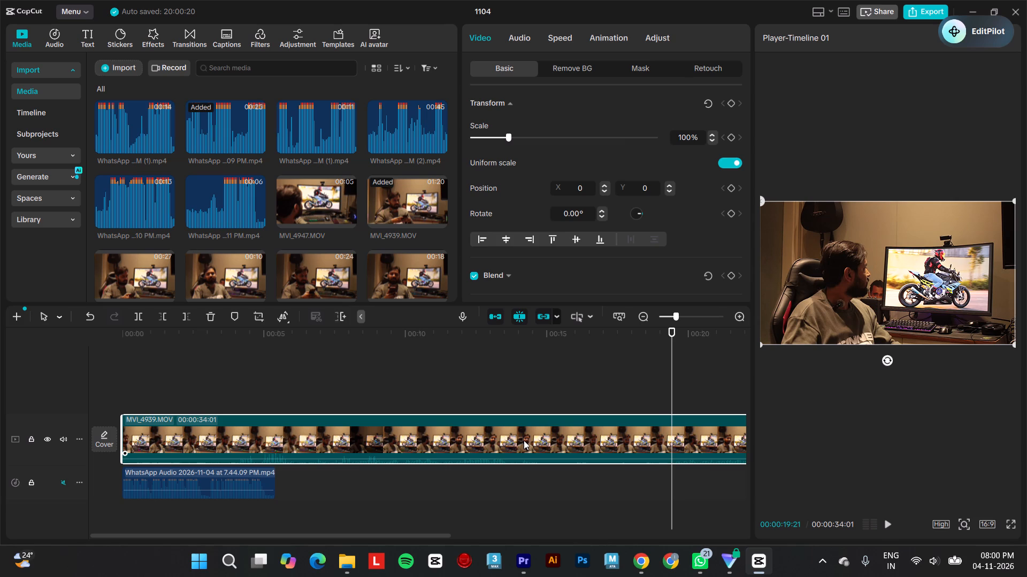
alt+scroll(524, 440, down, 4)
key(space)
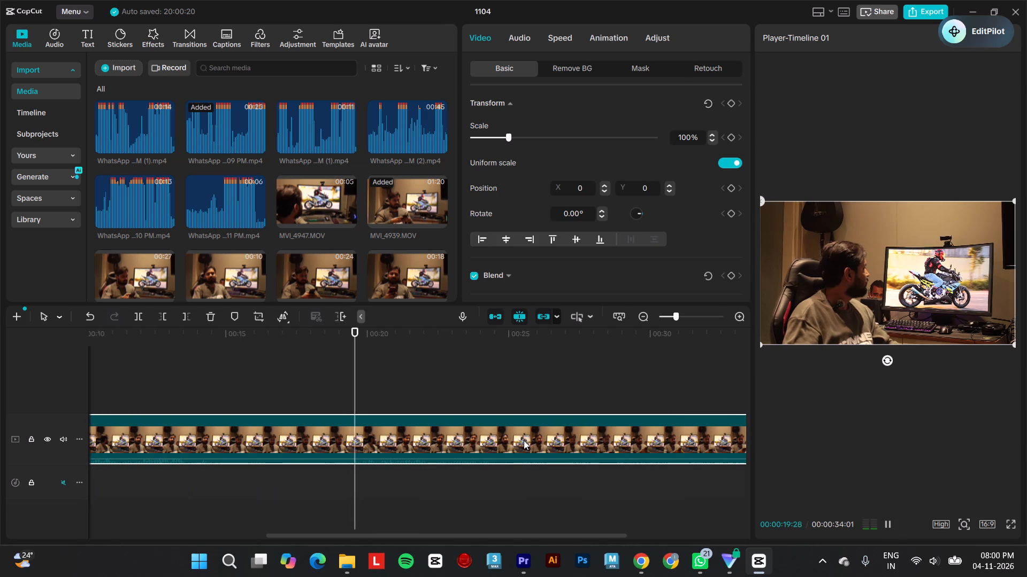
key(space)
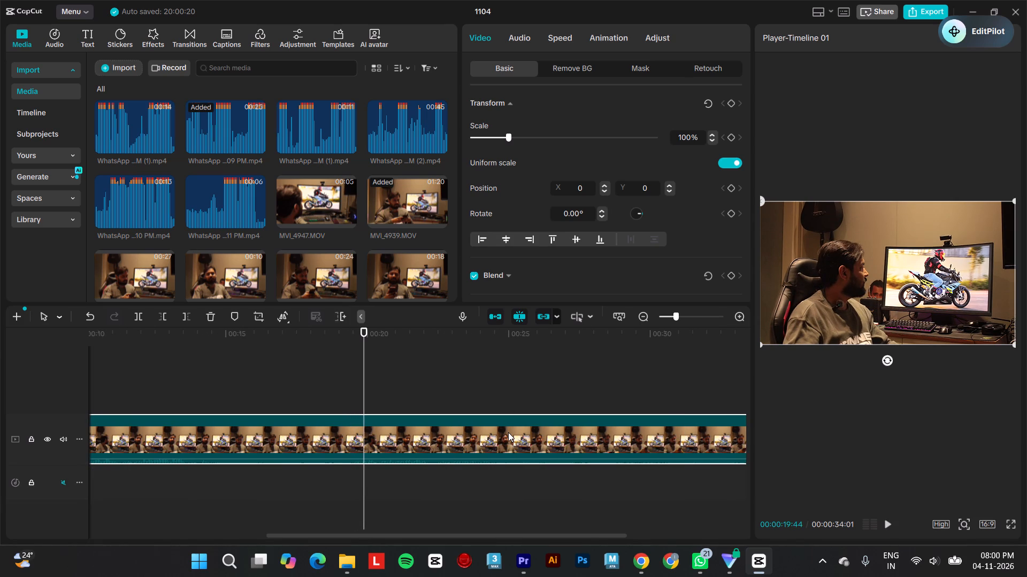
key(Left)
key(Left)
key(Left)
key(Left)
key(Left)
key(Left)
key(Left)
key(Left)
key(Left)
key(Left)
key(Left)
key(Left)
key(Left)
key(Left)
key(Left)
key(Left)
key(Left)
key(Left)
key(Left)
key(Left)
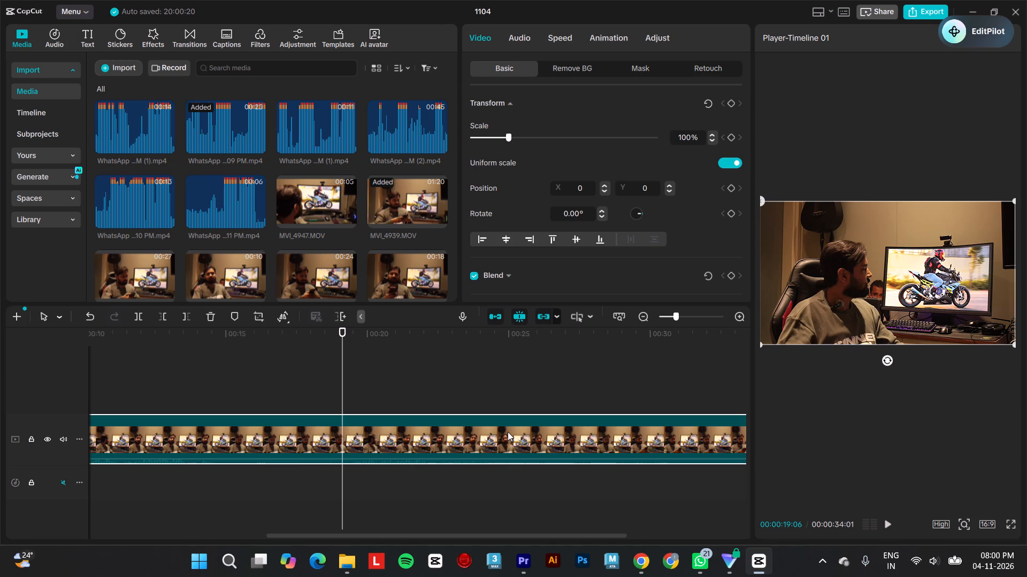
drag(344, 326, 327, 326)
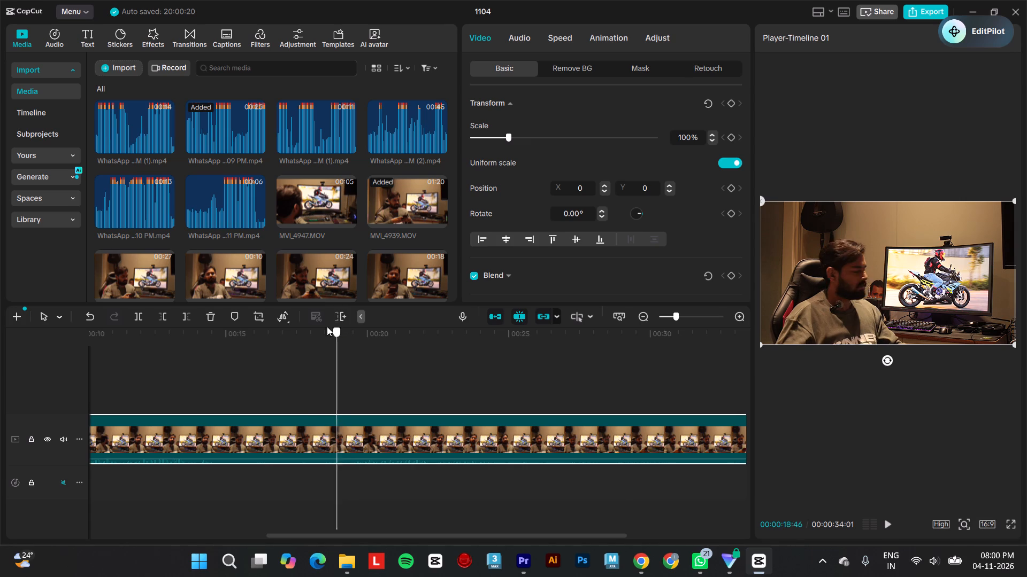
drag(327, 326, 304, 326)
key(space)
key(space)
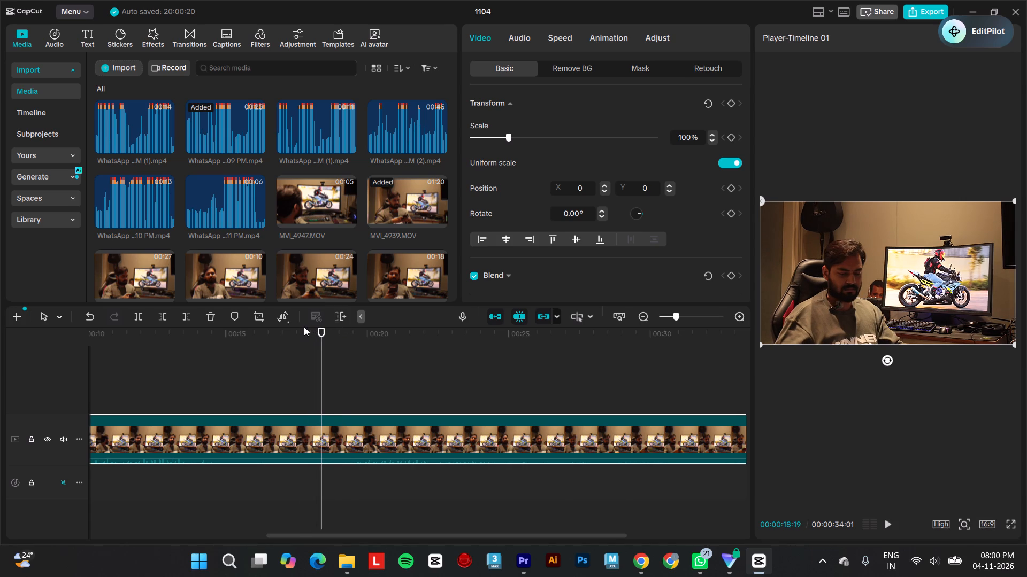
drag(304, 326, 268, 326)
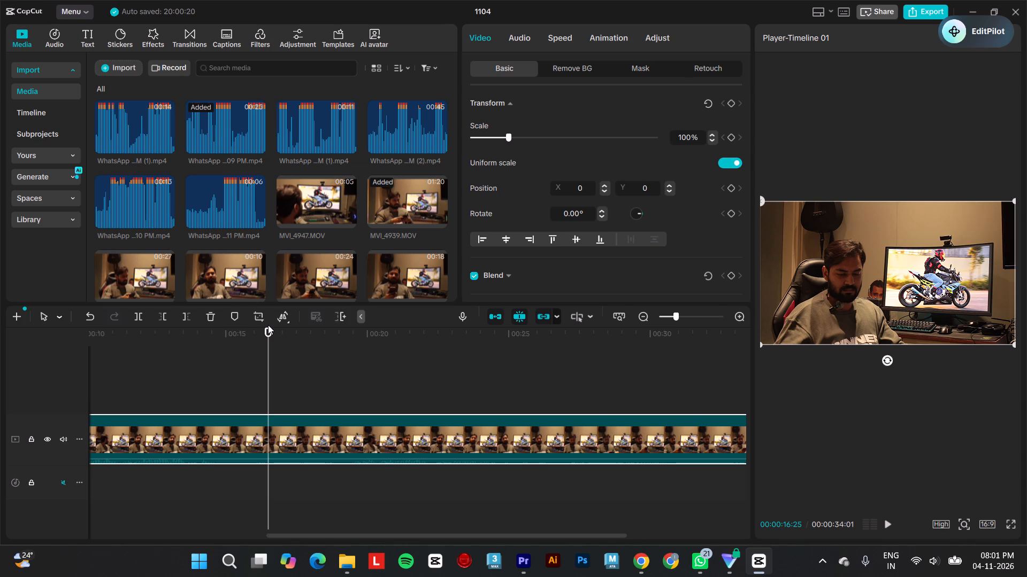
key(space)
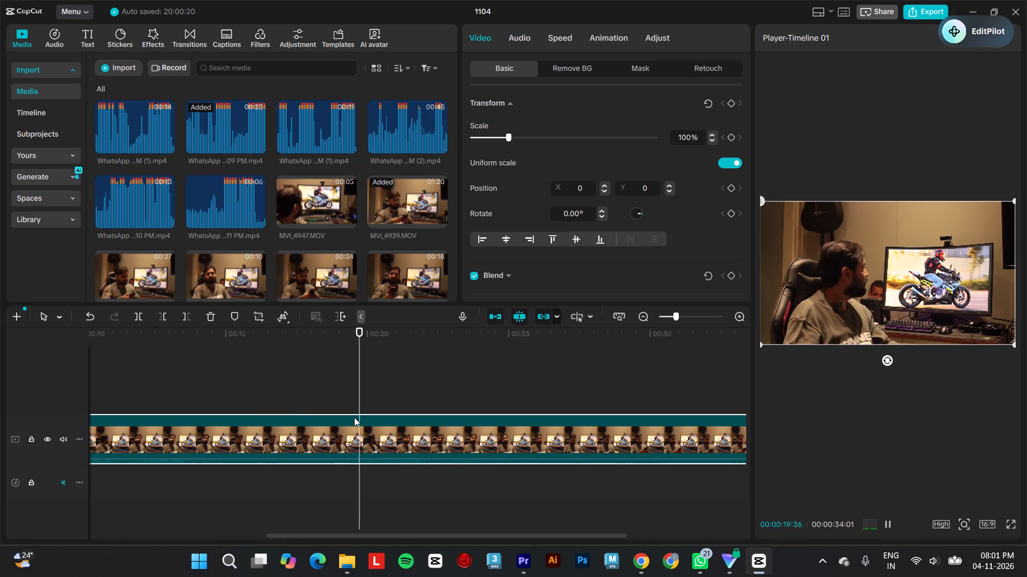
Find the cut point in MVI_4939.MOV by scrubbing and playing, split it at 00:00:19:06 and delete the part before the split.
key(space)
drag(362, 332, 354, 332)
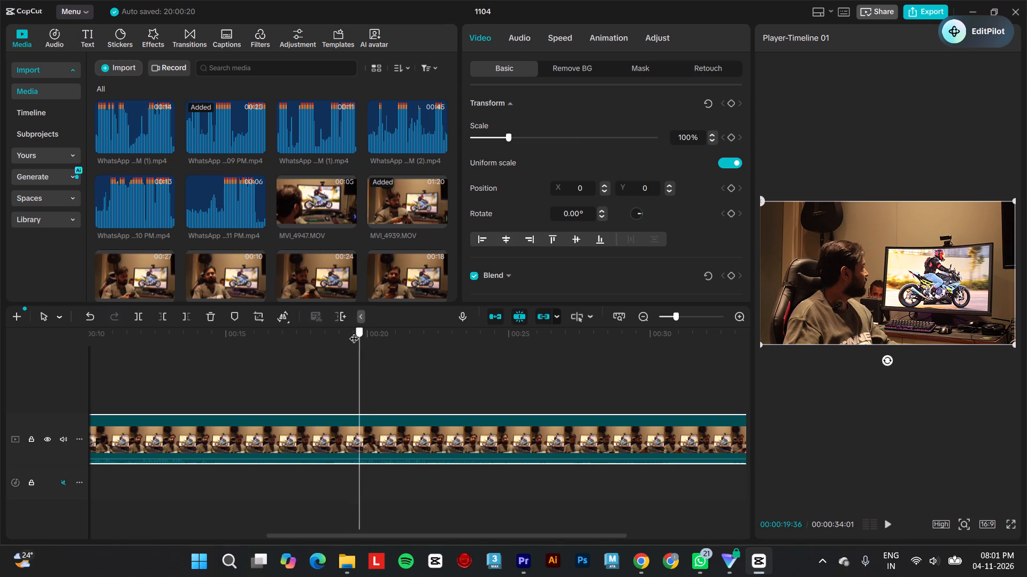
drag(354, 332, 318, 332)
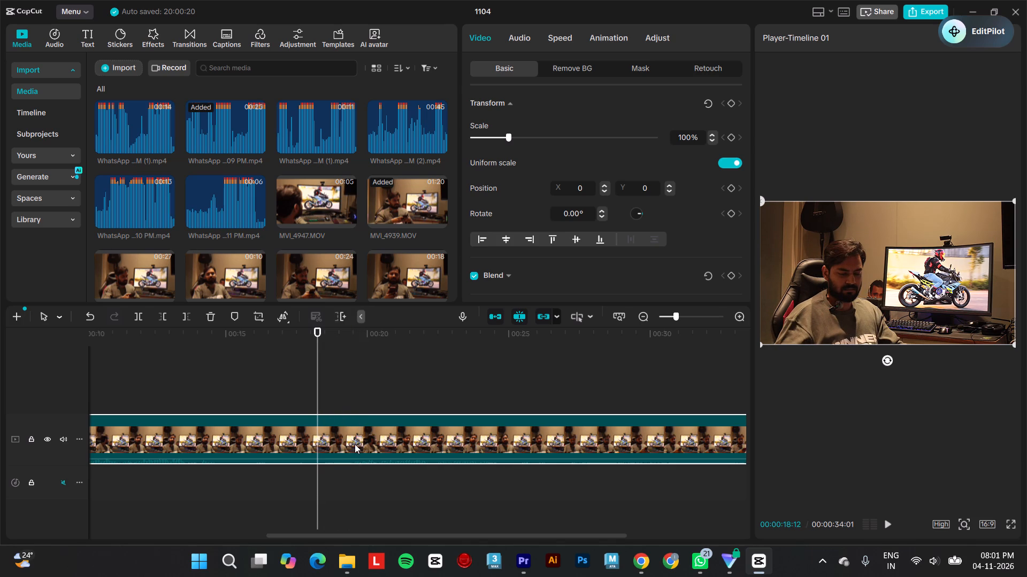
click(355, 444)
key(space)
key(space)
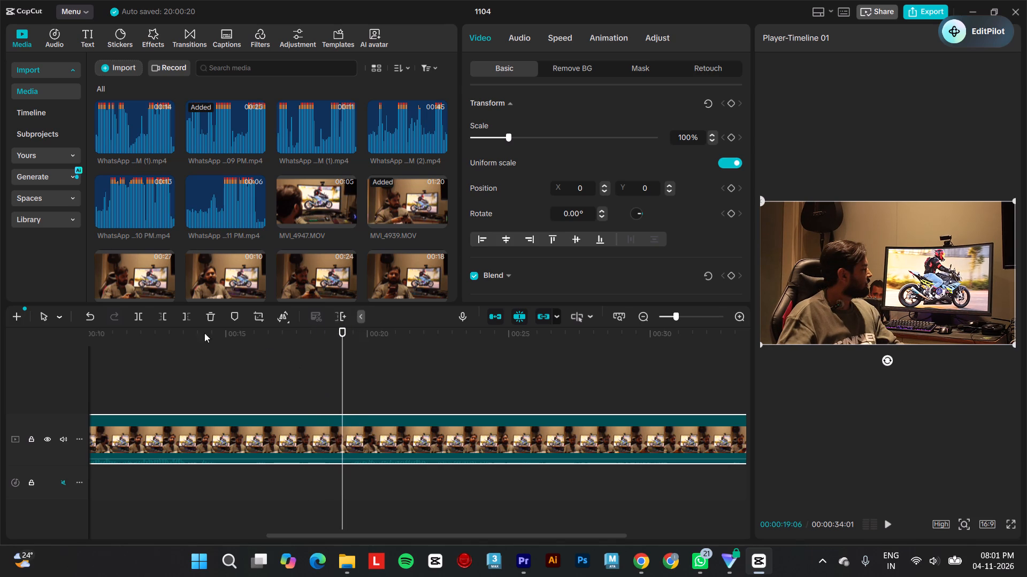
click(136, 318)
click(221, 433)
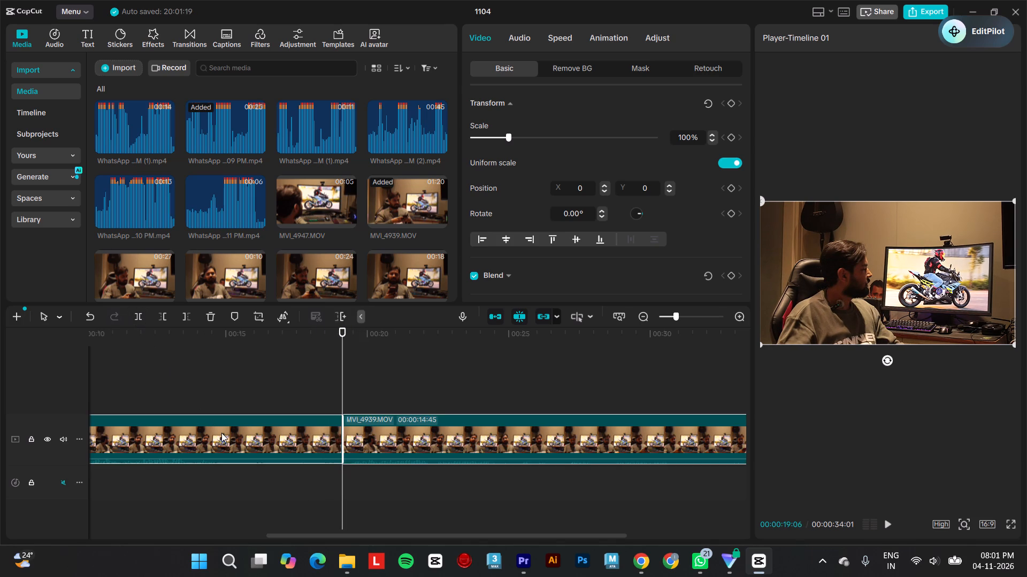
key(Delete)
Replay the opening of the shortened MVI_4939.MOV to find where speech begins, and trim away everything before 00:00:00:18.
drag(212, 331, 28, 339)
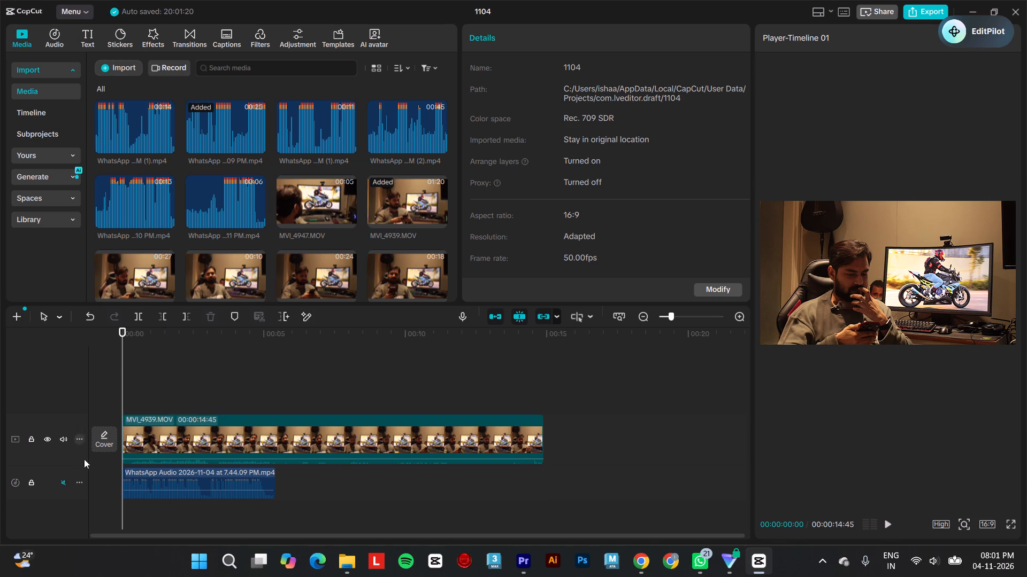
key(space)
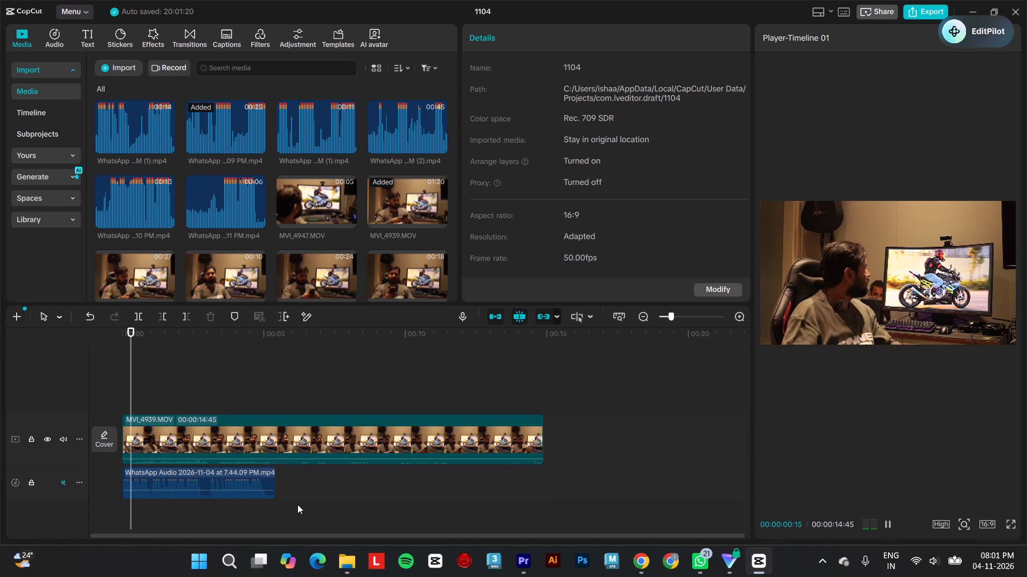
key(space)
drag(144, 326, 99, 326)
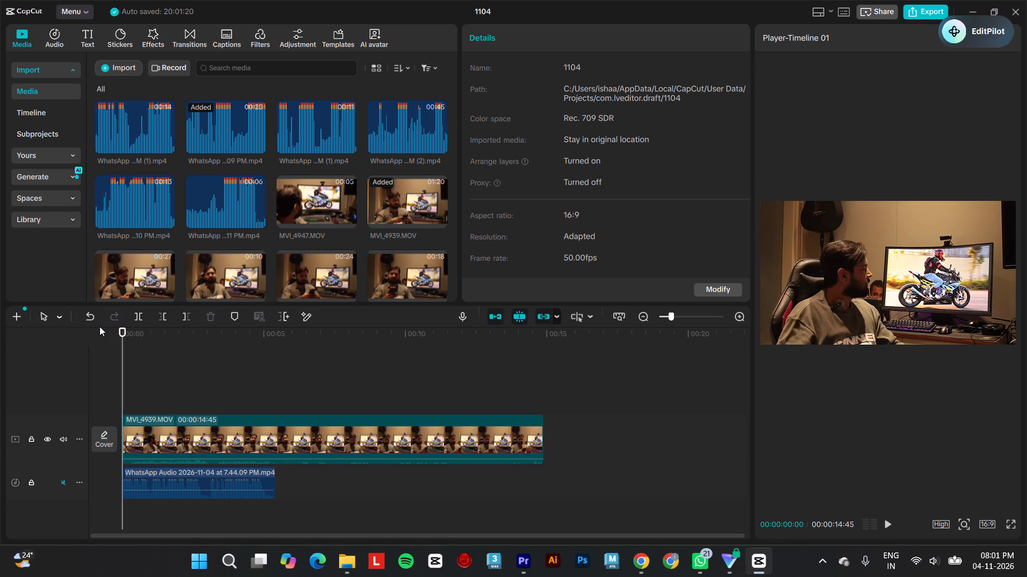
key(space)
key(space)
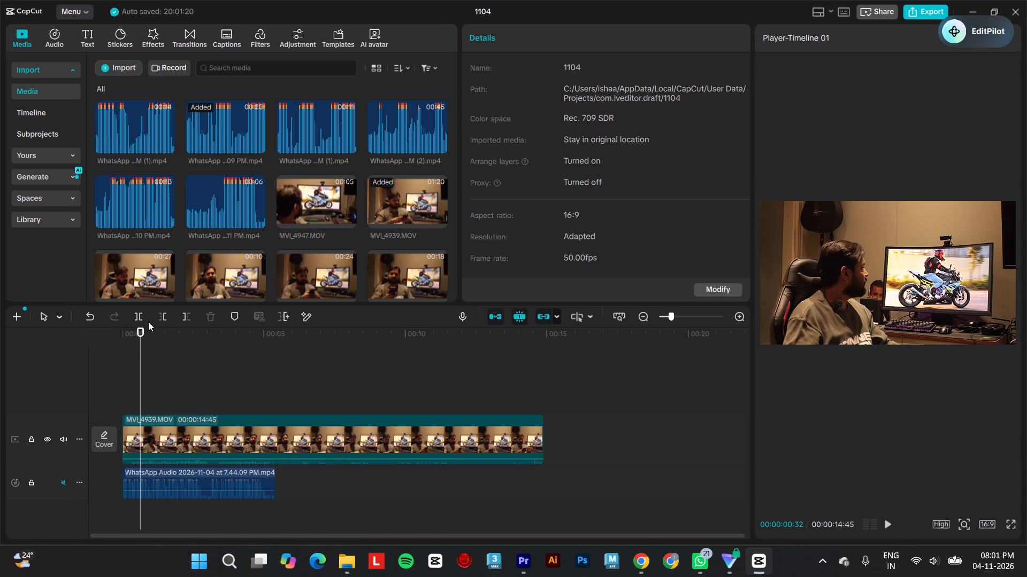
drag(140, 326, 102, 329)
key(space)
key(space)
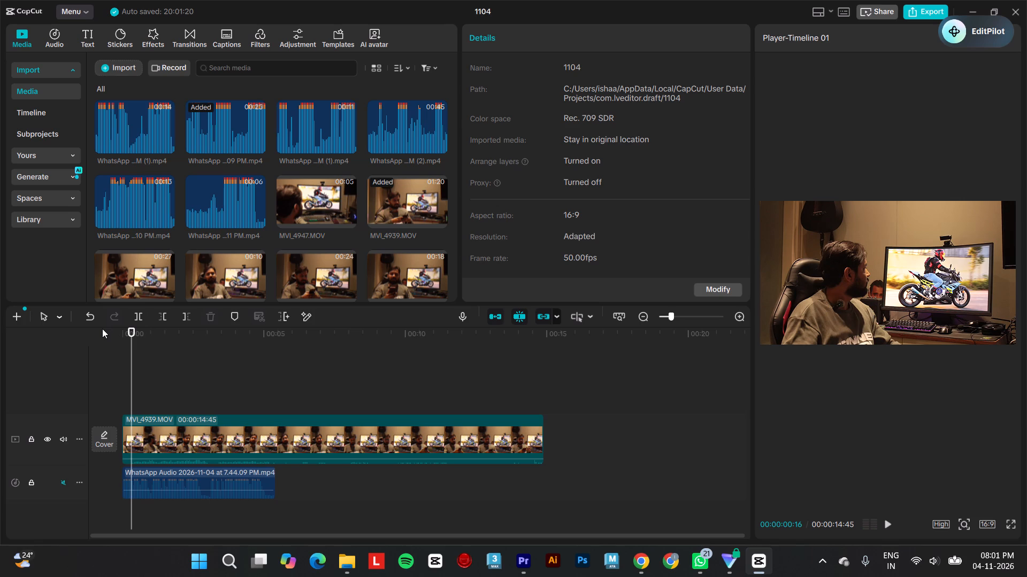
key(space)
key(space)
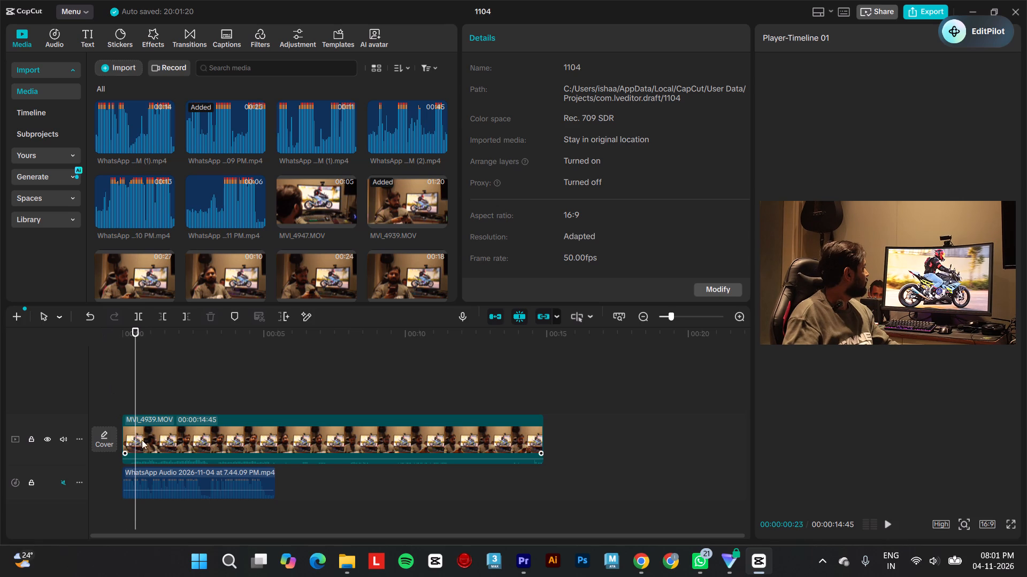
key(Left)
key(Left)
key(Left)
key(Left)
key(Left)
click(183, 433)
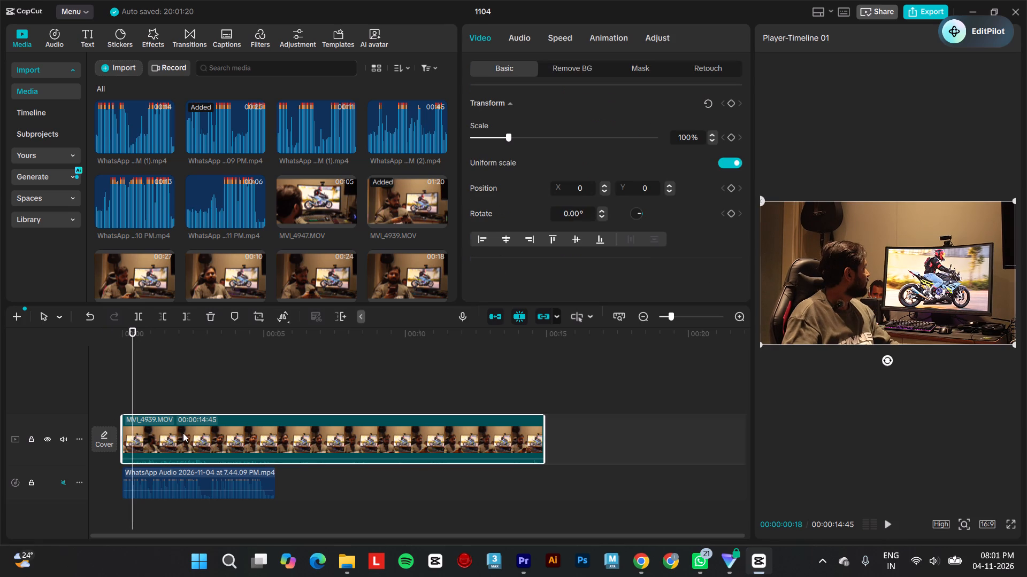
click(166, 320)
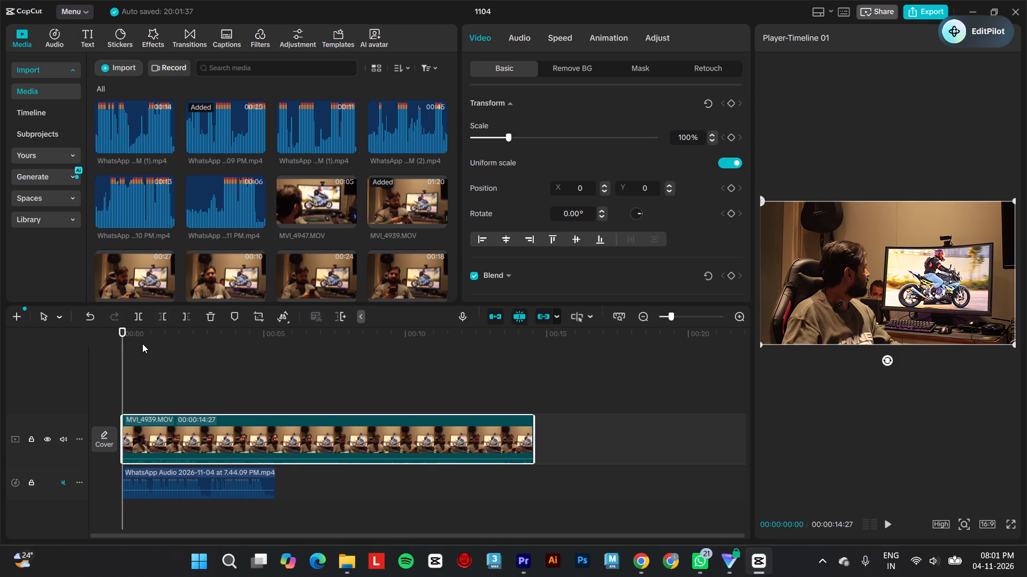
drag(125, 329, 99, 328)
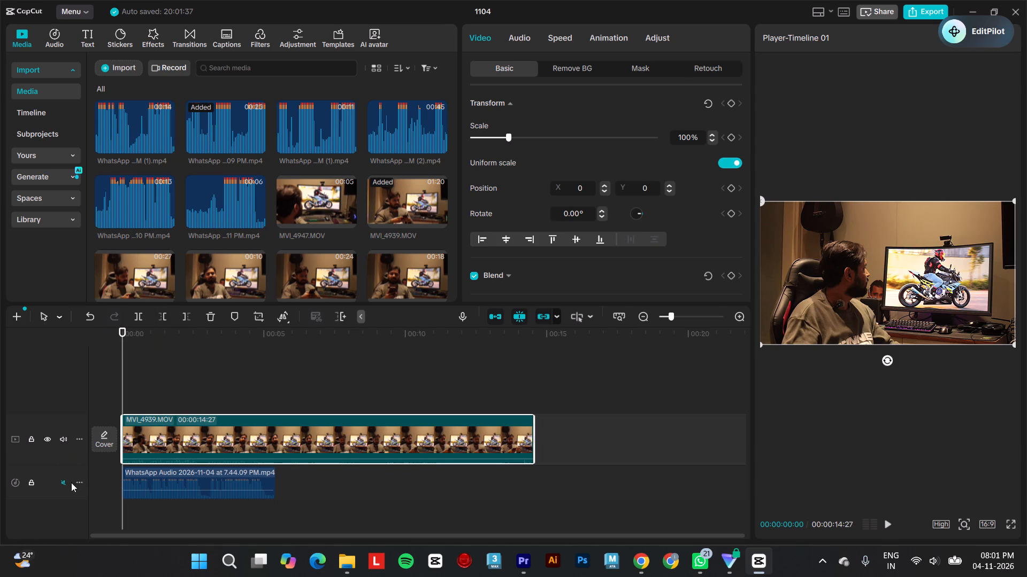
Unmute the WhatsApp audio track.
click(65, 484)
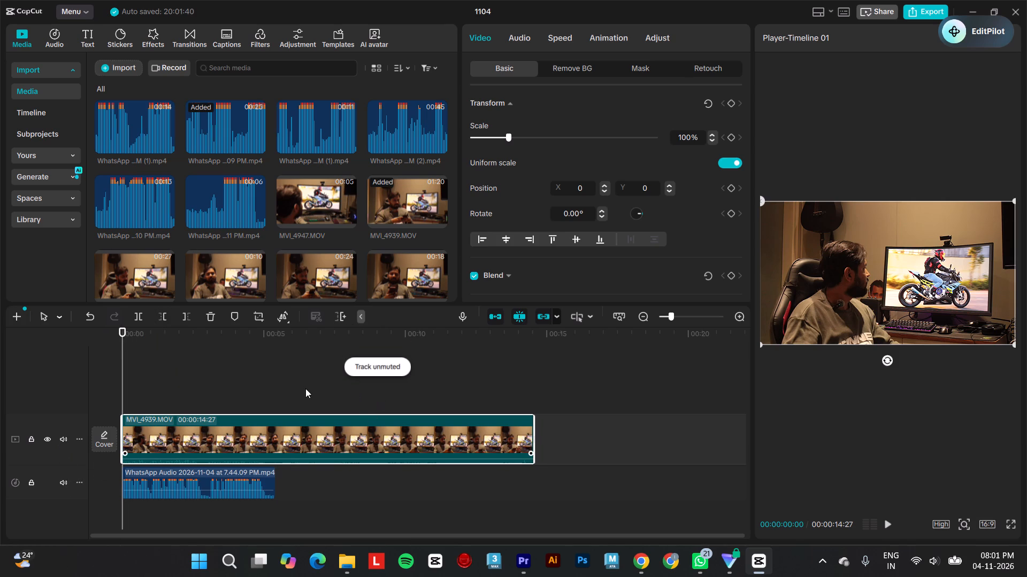
Play MVI_4939.MOV with the WhatsApp audio, and trim the clip's end to about 00:00:05:46, slightly past the end of the audio.
key(space)
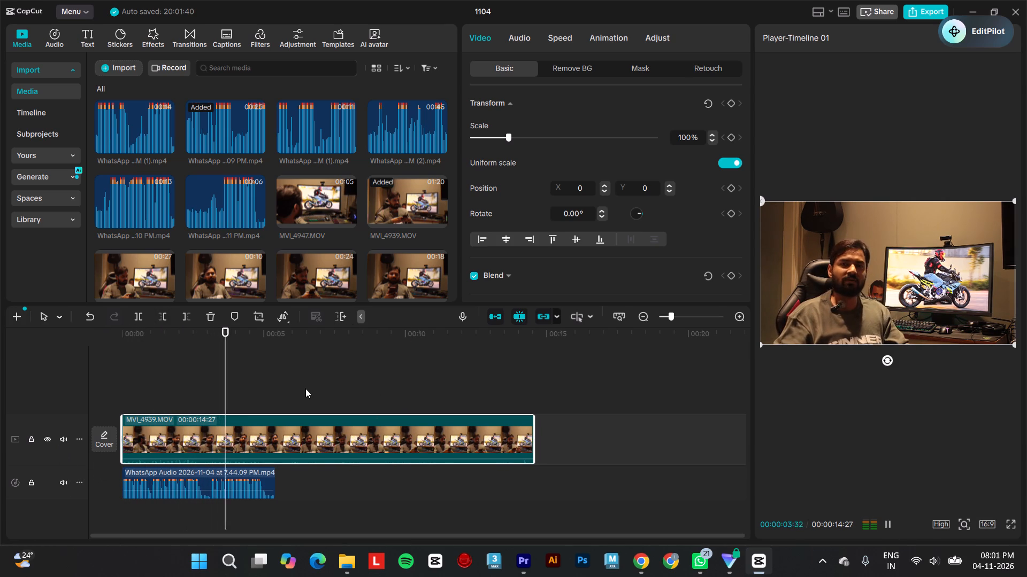
key(space)
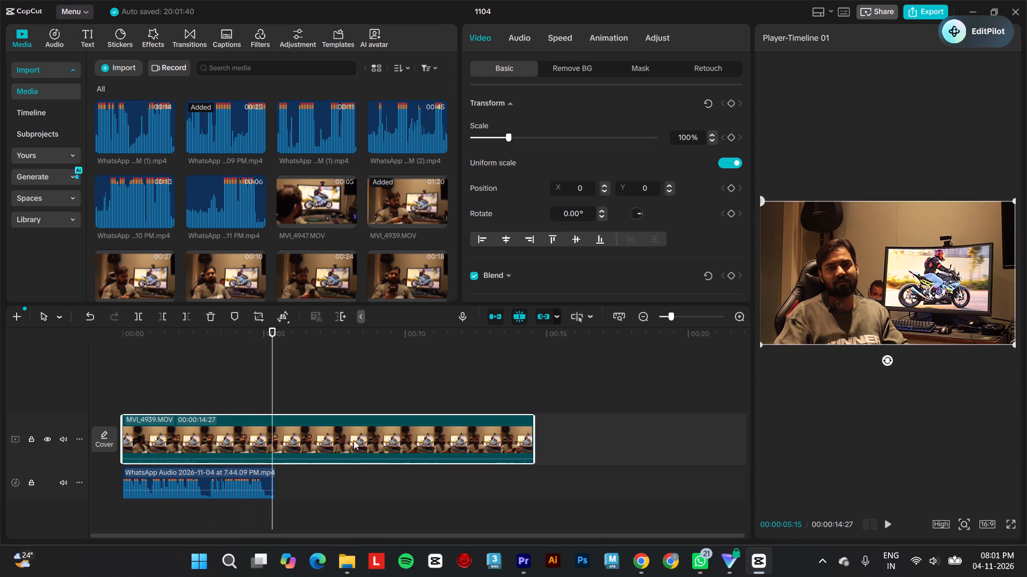
key(space)
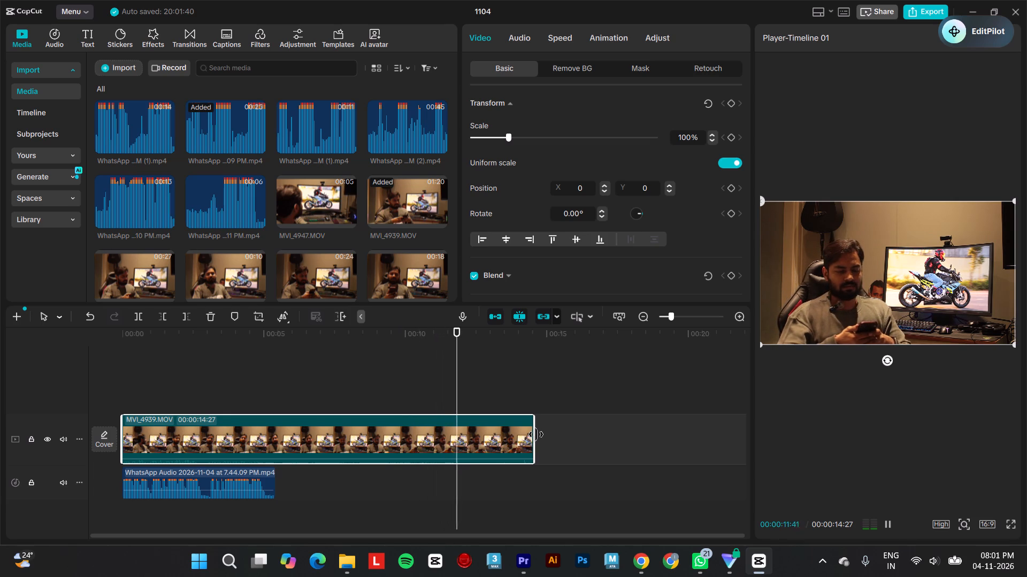
key(space)
drag(535, 441, 286, 461)
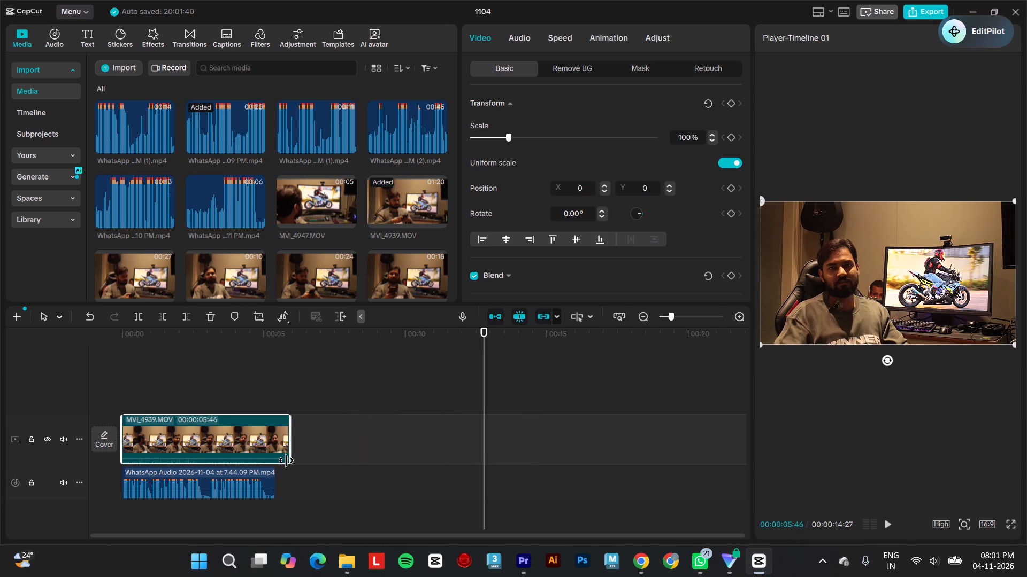
Trim the end of MVI_4939.MOV to a clip length of 00:00:05:06.
drag(286, 461, 265, 463)
Trim the end of the WhatsApp audio to 00:00:05:06, flush with the end of MVI_4939.MOV.
drag(277, 487, 277, 488)
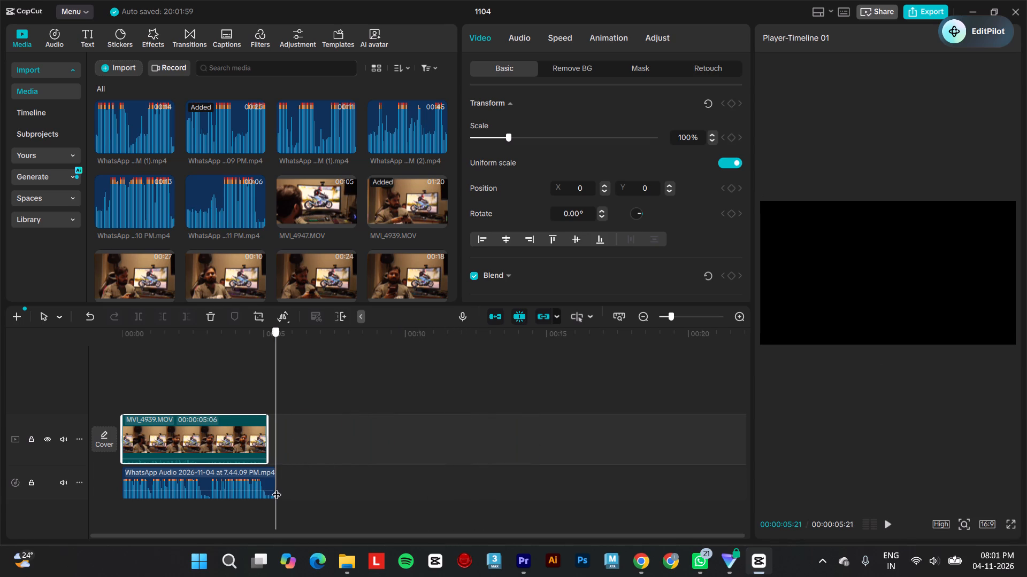
drag(277, 488, 271, 488)
drag(275, 481, 271, 480)
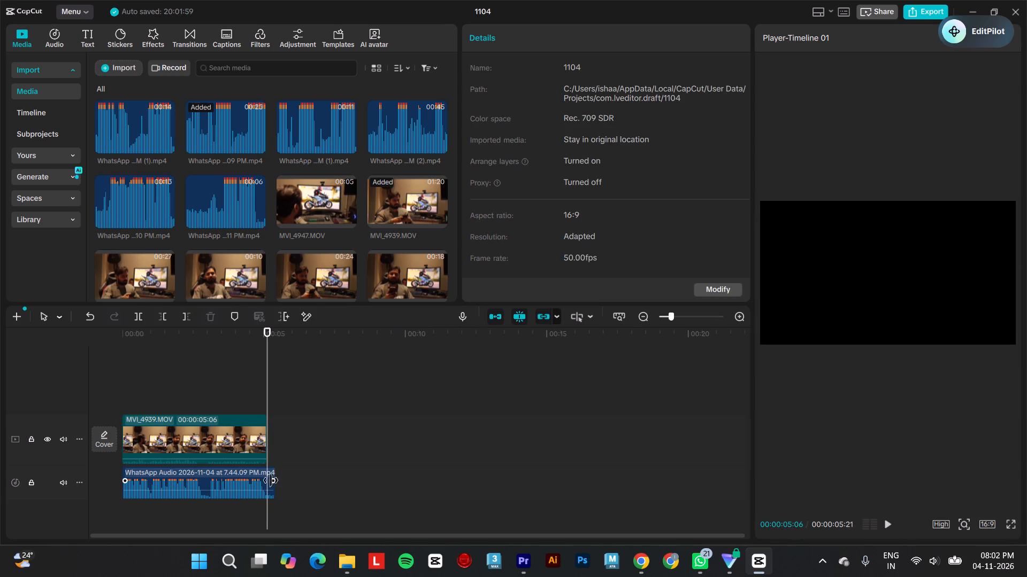
click(260, 481)
drag(276, 478, 269, 478)
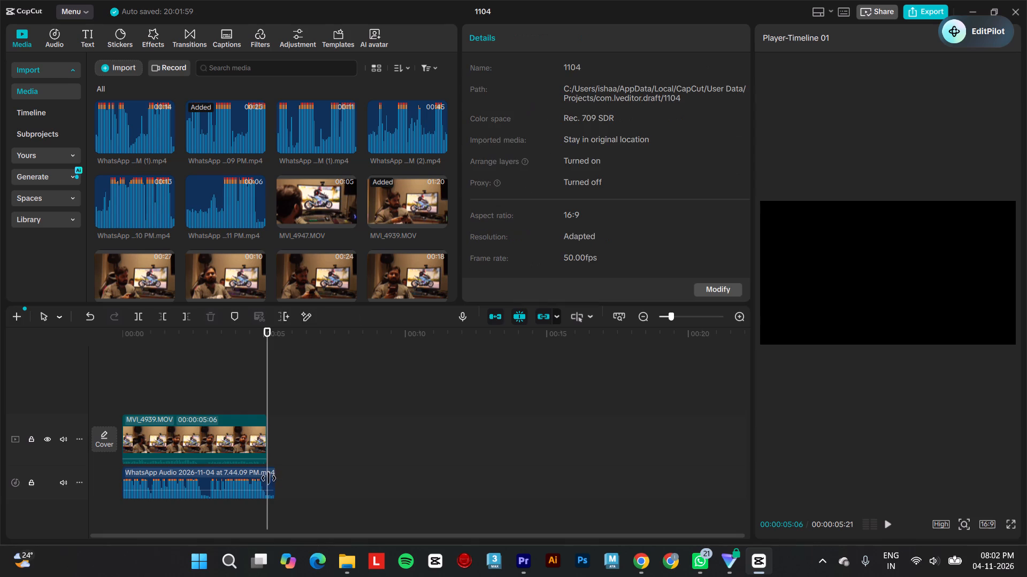
drag(269, 478, 268, 478)
click(250, 486)
click(277, 478)
click(224, 483)
alt+scroll(224, 483, up, 3)
alt+scroll(224, 483, down, 1)
alt+scroll(224, 483, up, 2)
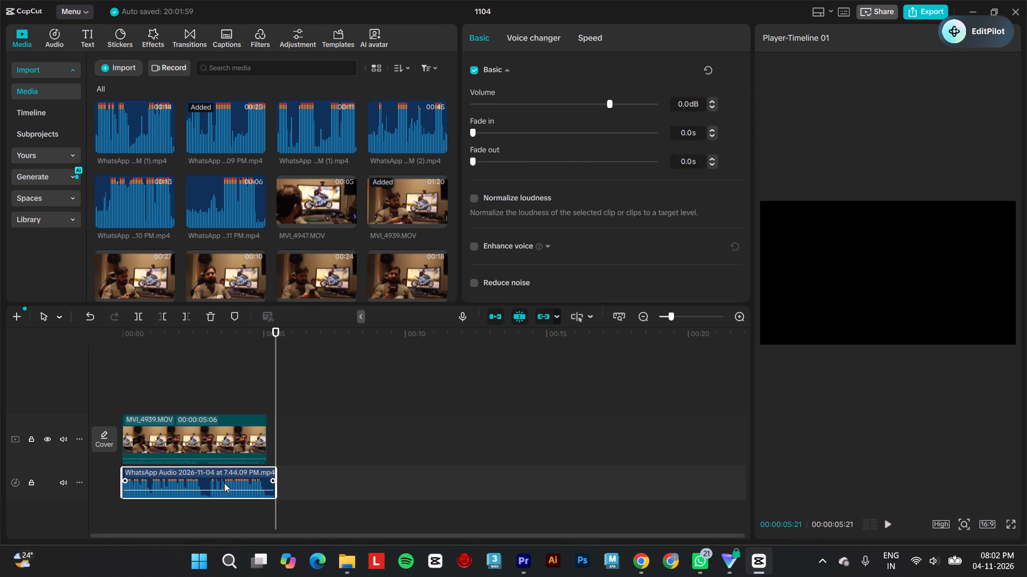
ctrl+scroll(236, 506, up, 8)
ctrl+scroll(236, 506, down, 1)
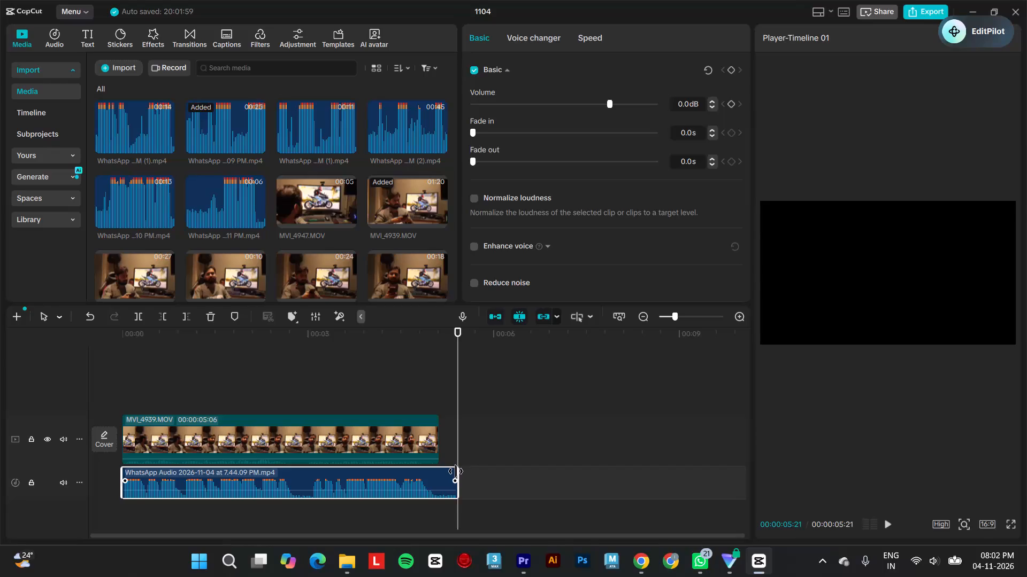
drag(456, 471, 436, 471)
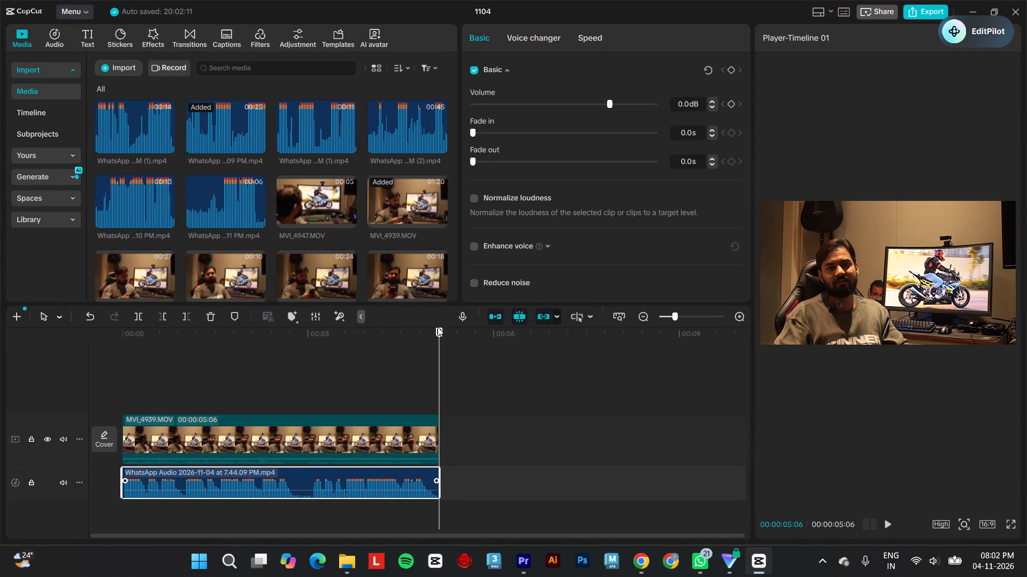
Mute the video track holding MVI_4939.MOV and play the timeline from the start to check it against the WhatsApp audio.
click(63, 439)
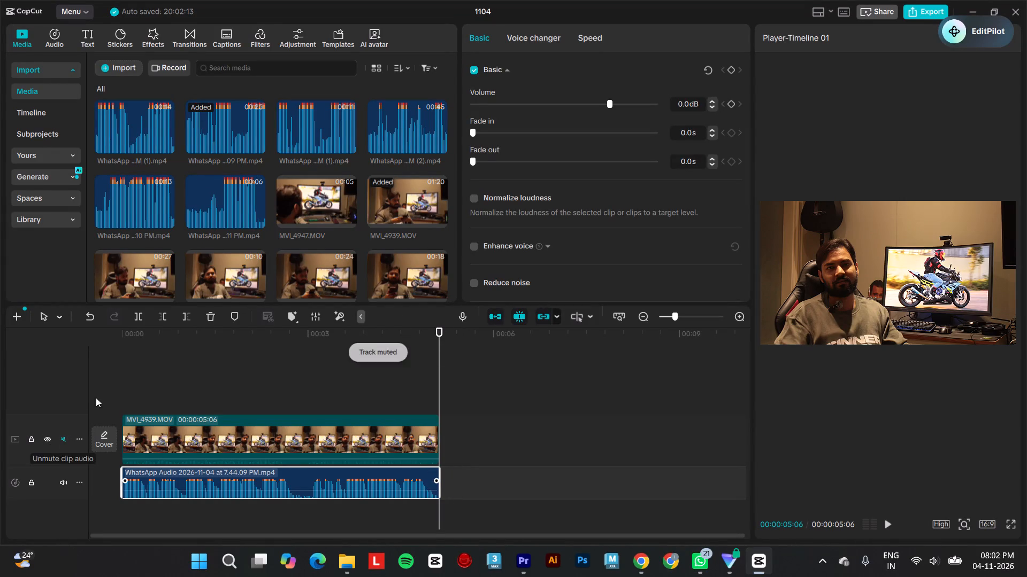
drag(138, 331, 96, 328)
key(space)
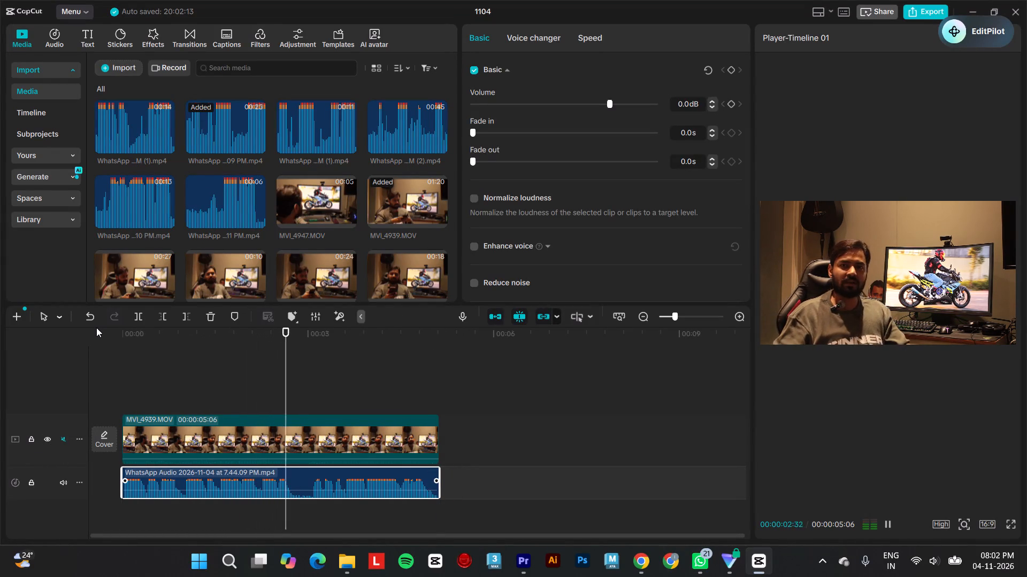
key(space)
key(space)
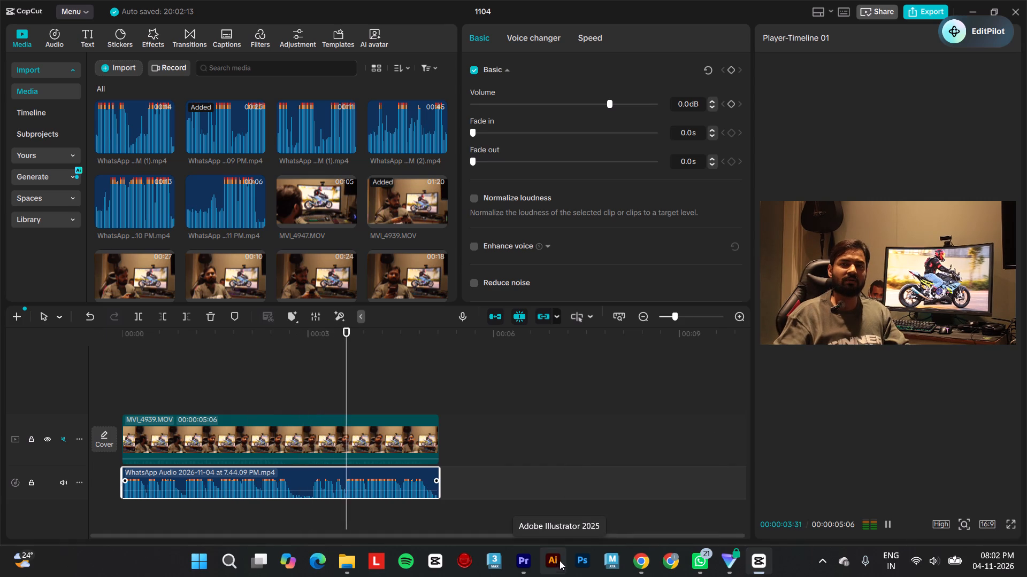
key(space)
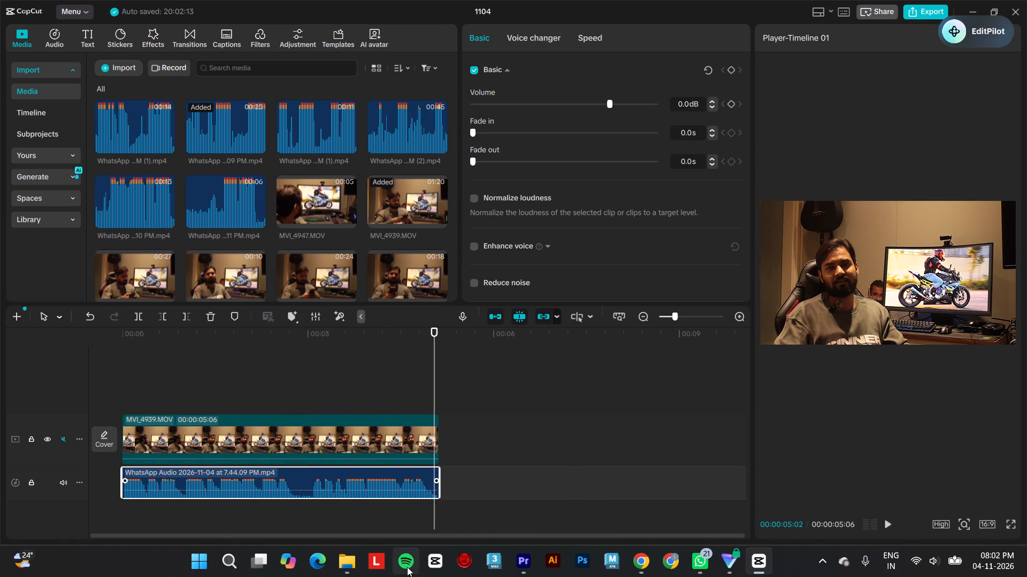
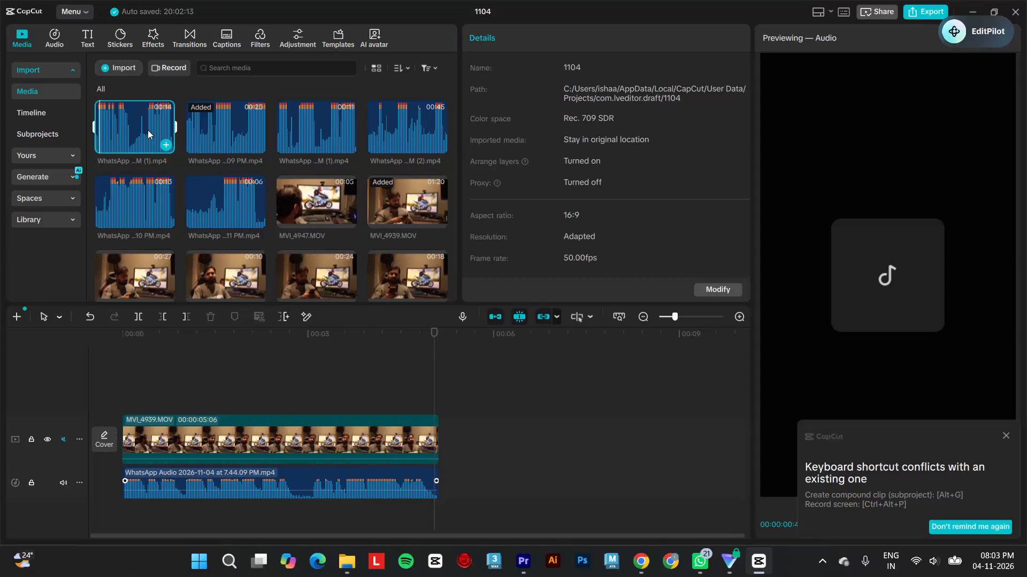
Dismiss the keyboard shortcut conflict notification covering the preview.
click(1003, 432)
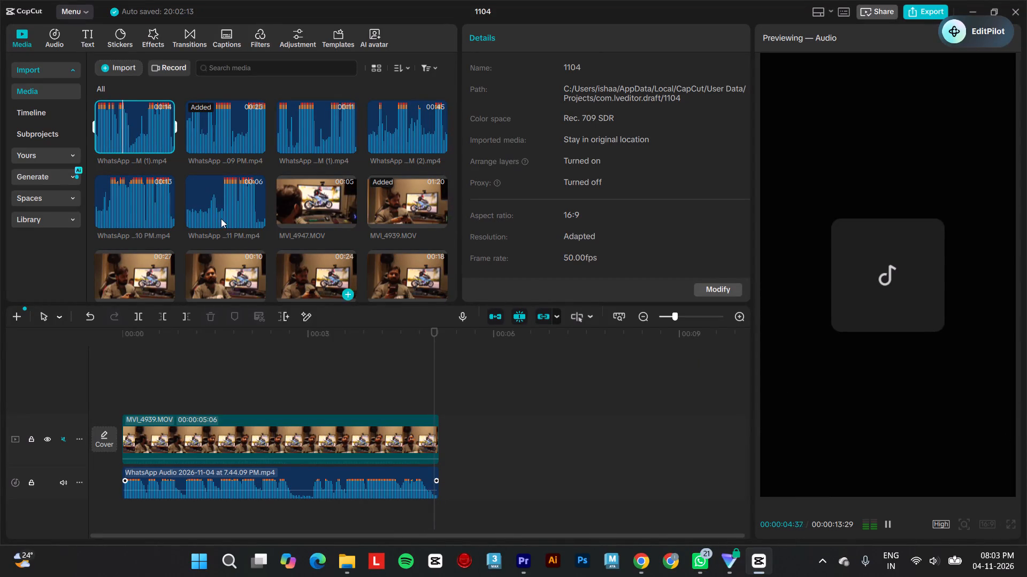
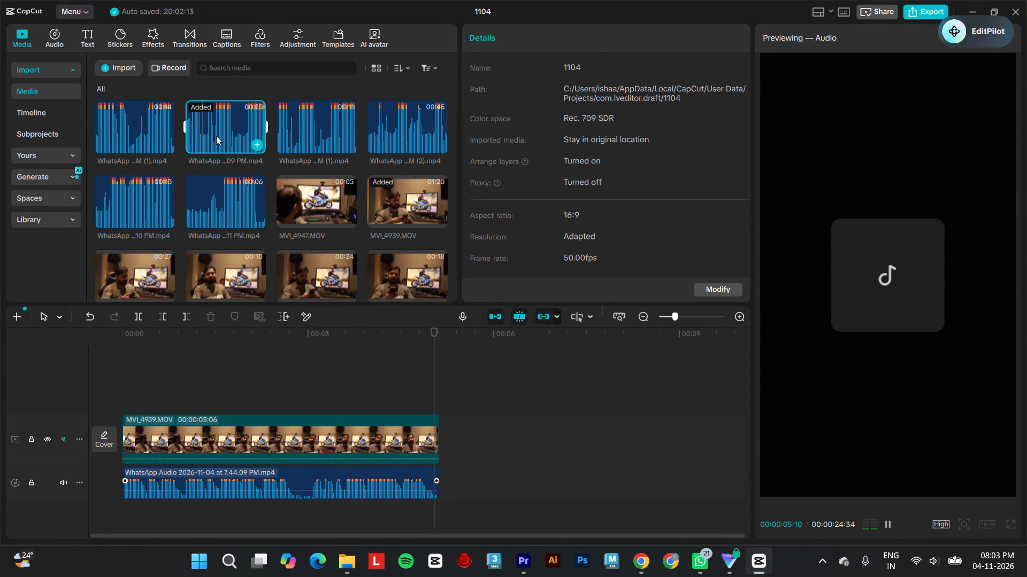
Preview the 11-second WhatsApp audio, and add WhatsApp Audio 2026-11-04 at 7.44.09 PM (1).mp4 directly after the first audio clip.
double_click(329, 133)
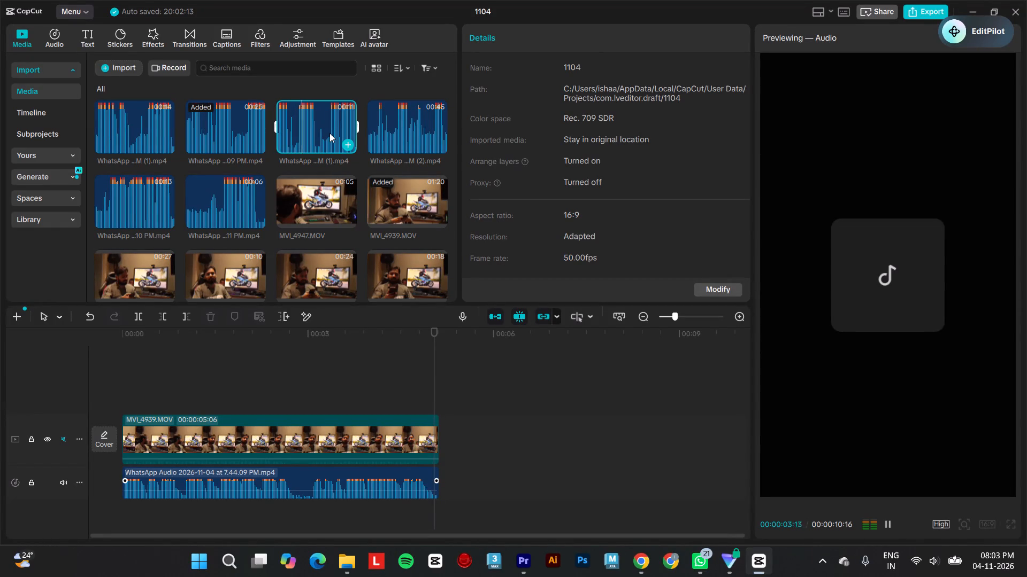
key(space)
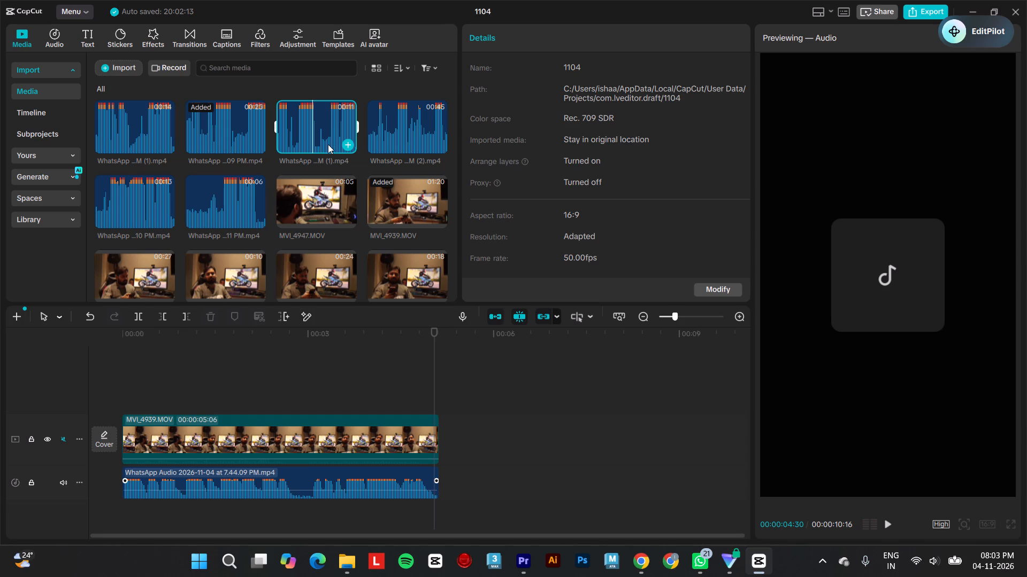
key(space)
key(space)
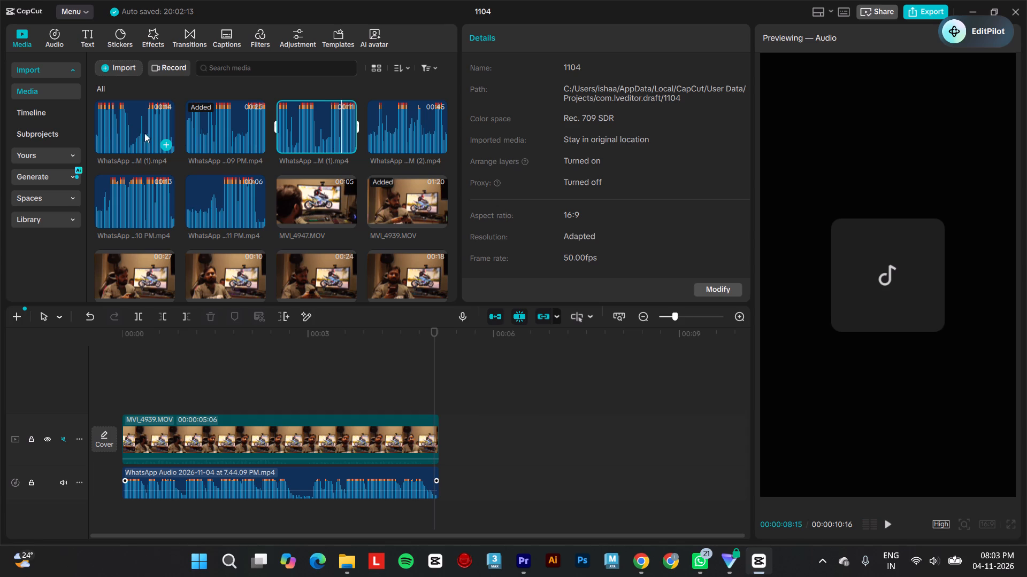
drag(134, 124, 481, 487)
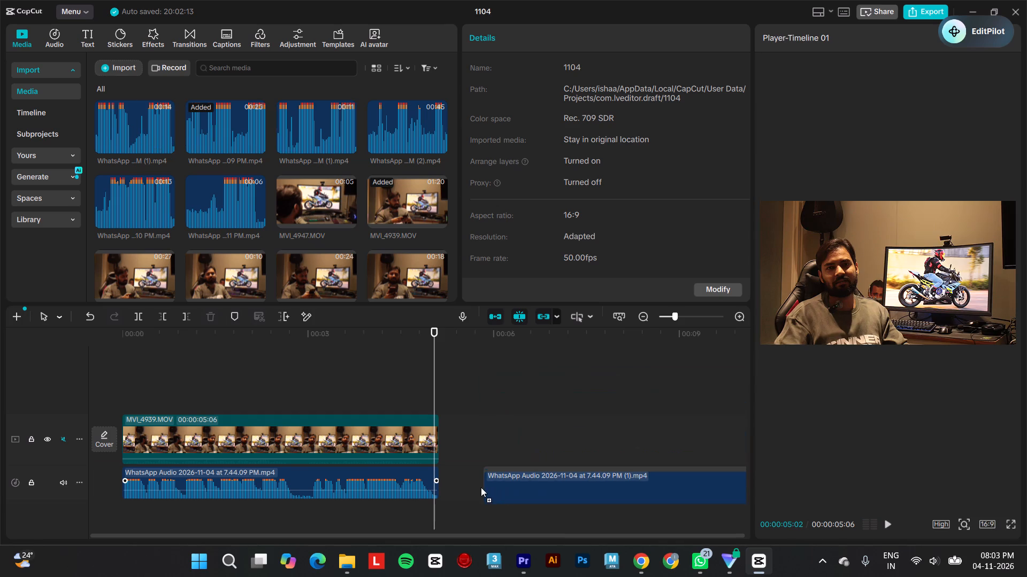
drag(481, 487, 440, 484)
Play the added 7.44.09 PM (1) audio to find where the wanted take starts, and delete its part before 00:00:14:08.
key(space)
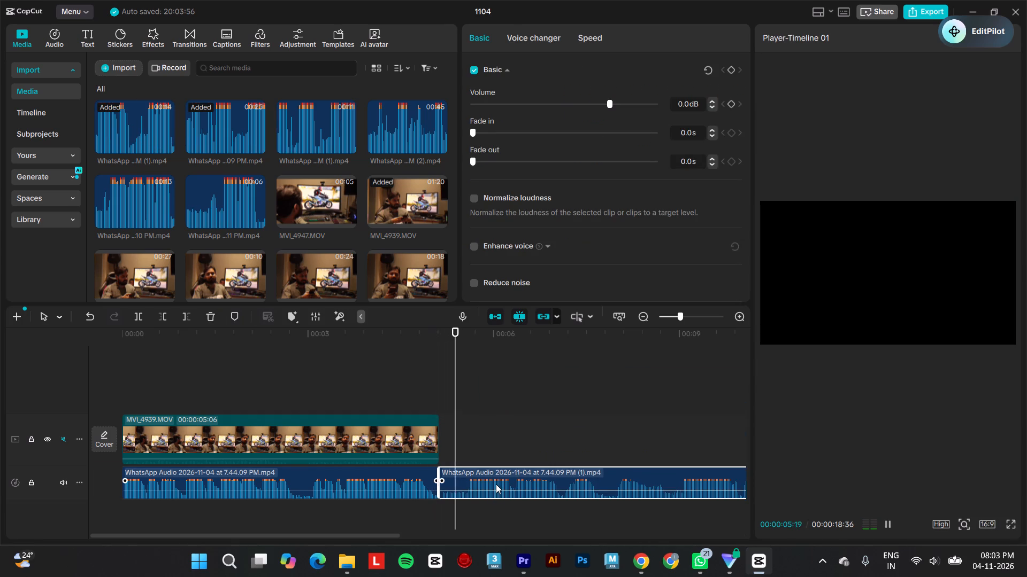
scroll(496, 484, down, 2)
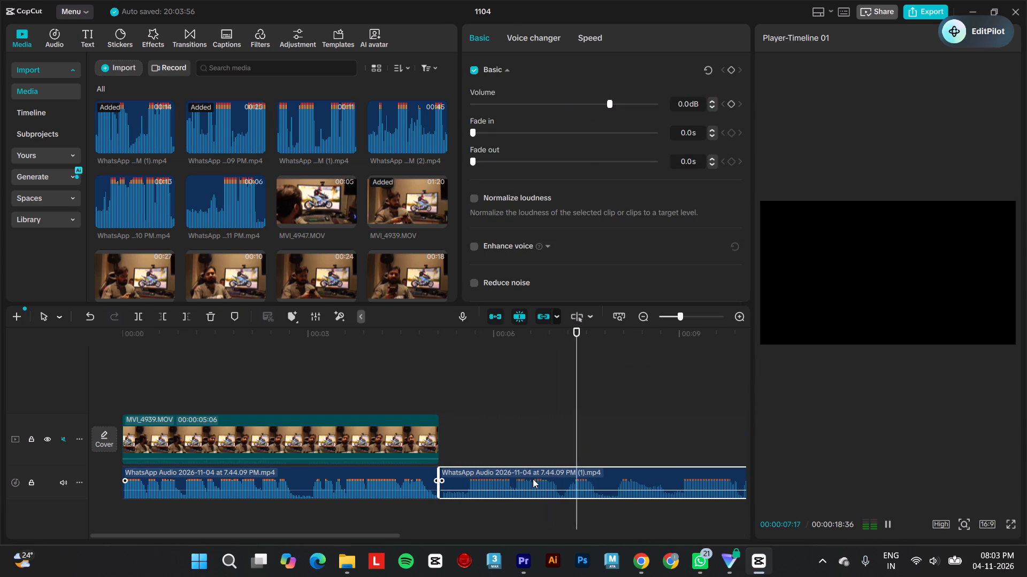
alt+scroll(533, 479, down, 2)
alt+scroll(533, 479, up, 1)
alt+scroll(533, 479, down, 2)
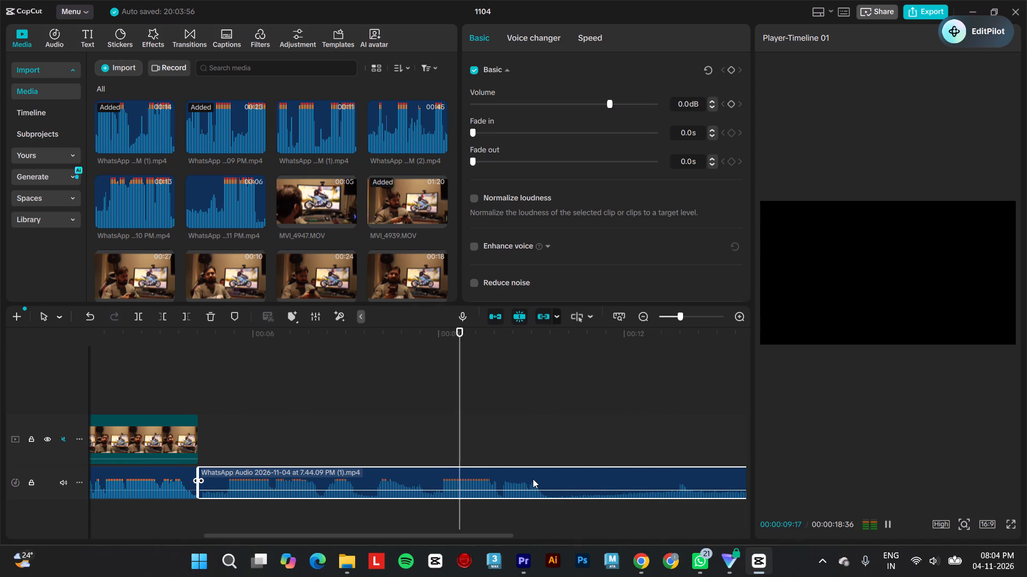
alt+scroll(533, 479, down, 4)
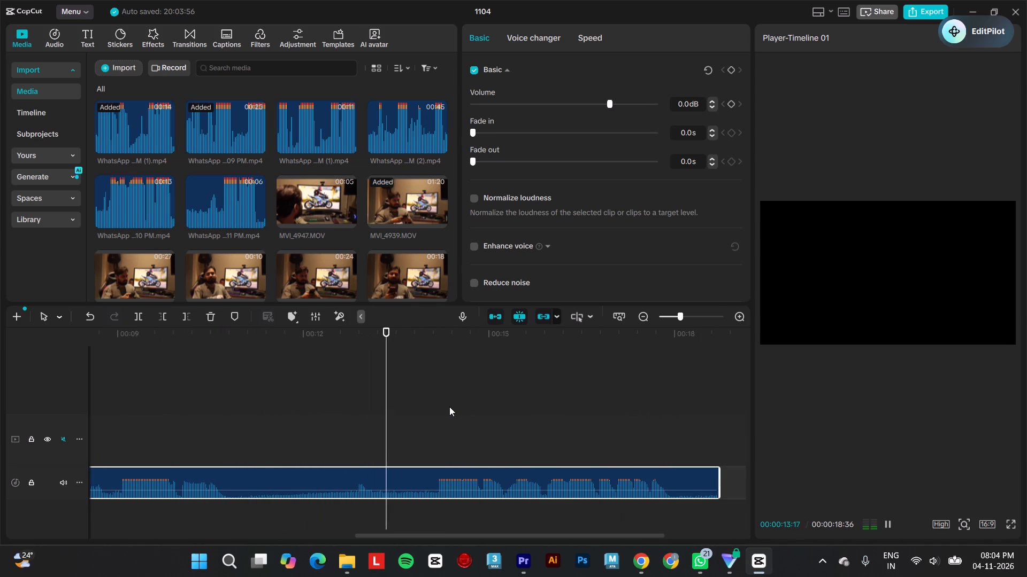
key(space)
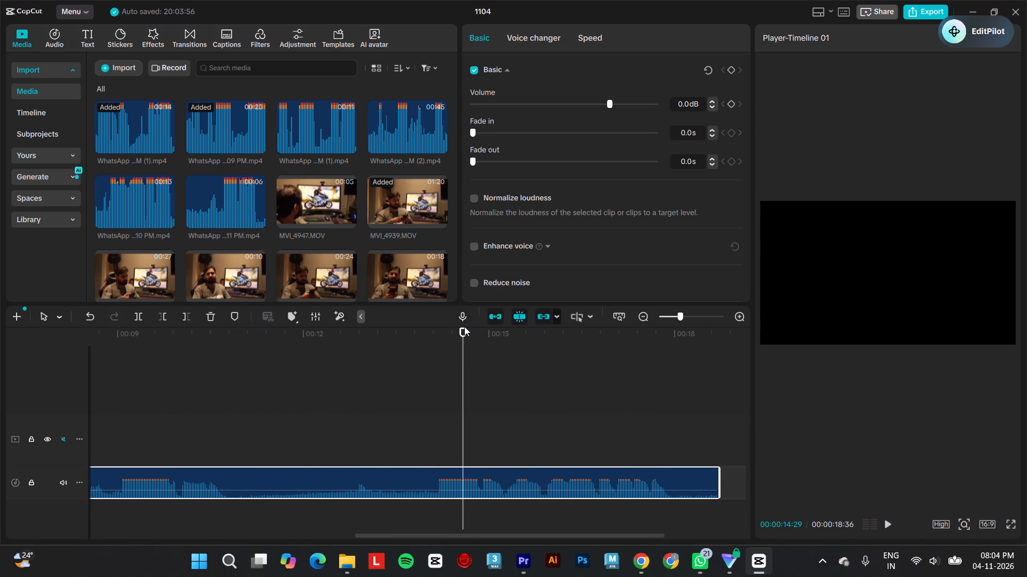
drag(463, 331, 435, 331)
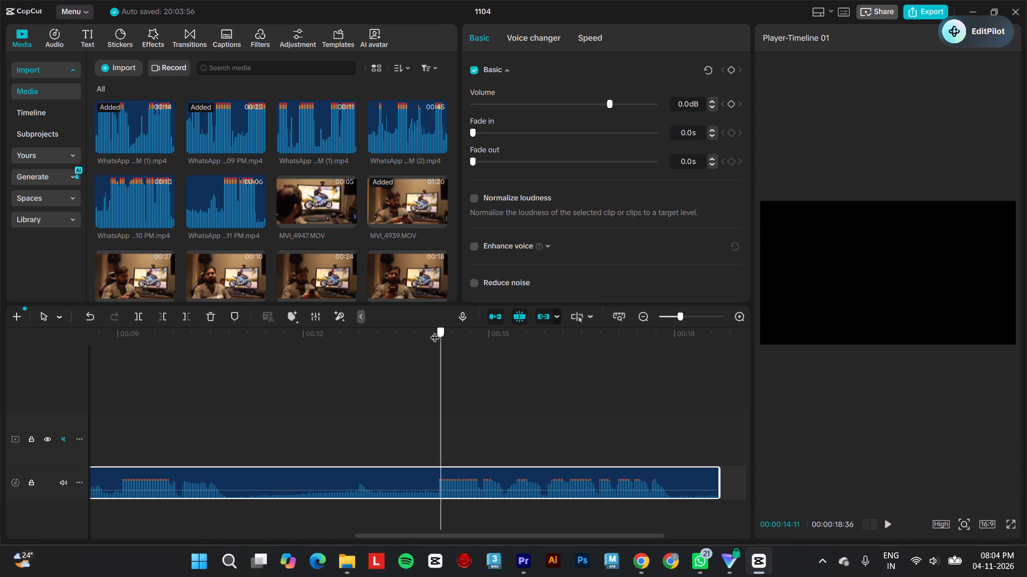
drag(435, 331, 436, 331)
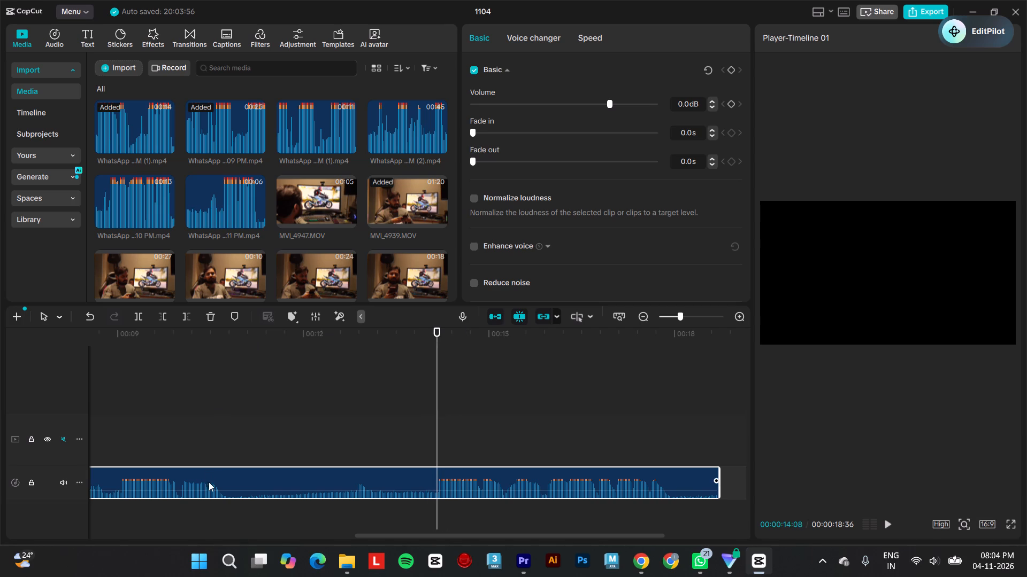
click(209, 487)
click(160, 318)
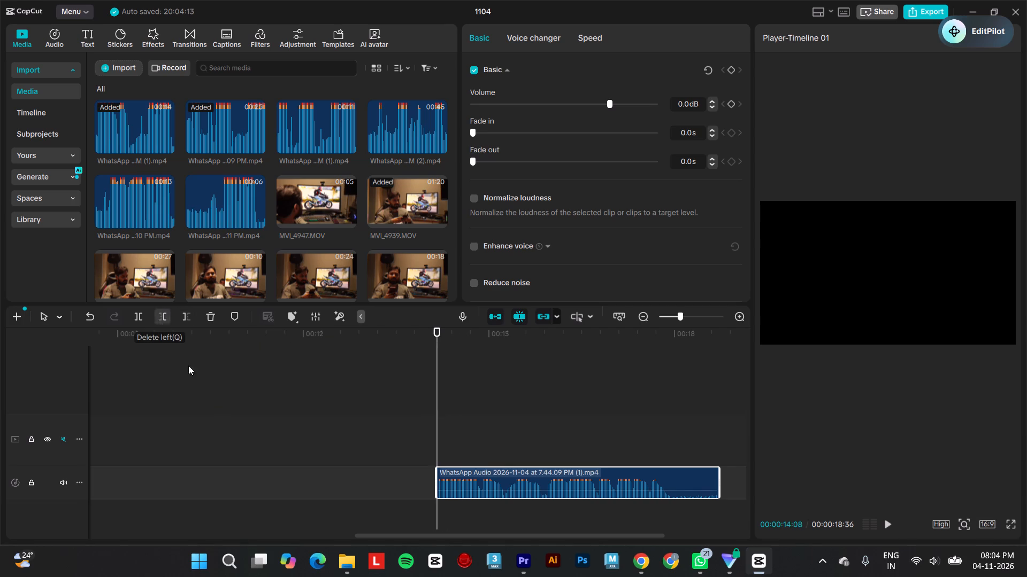
Move the trimmed 7.44.09 PM (1) audio back against the end of the first WhatsApp audio clip.
drag(502, 481, 92, 482)
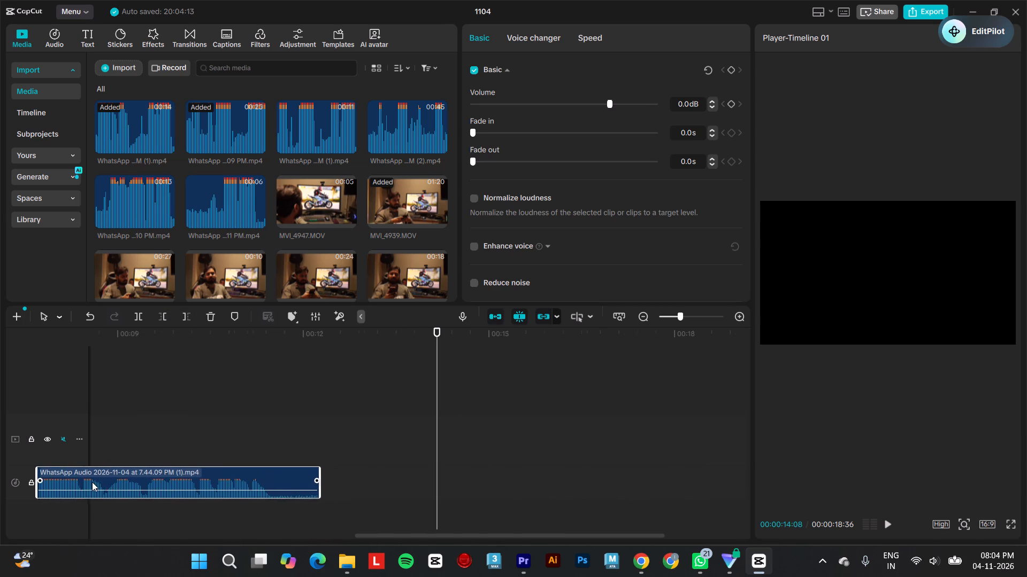
drag(92, 482, 462, 485)
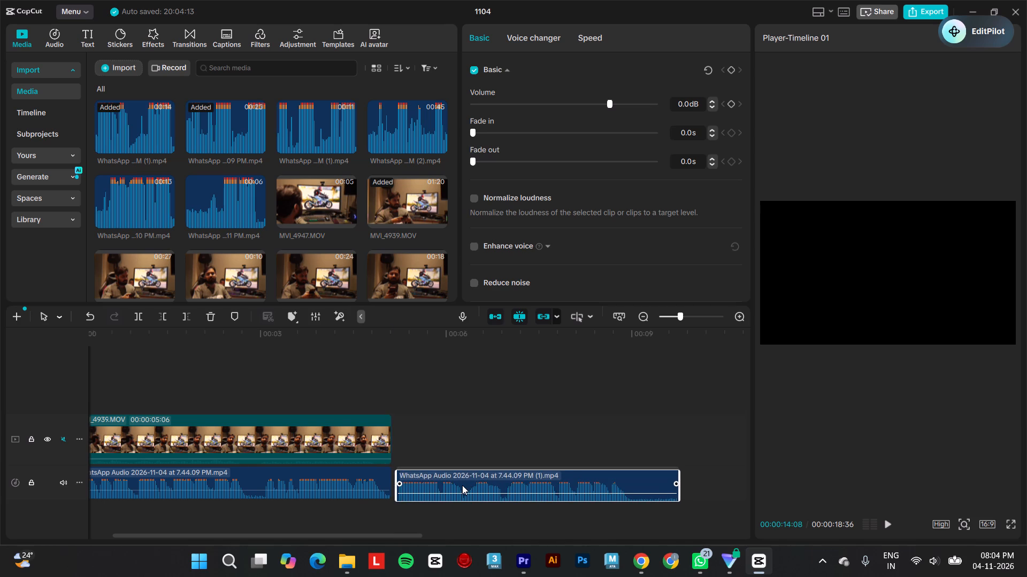
drag(462, 485, 459, 485)
Play across the join between the two audio clips, and delete the 7.44.09 PM (1) audio's silent tail after 00:00:08:43.
drag(373, 336, 351, 335)
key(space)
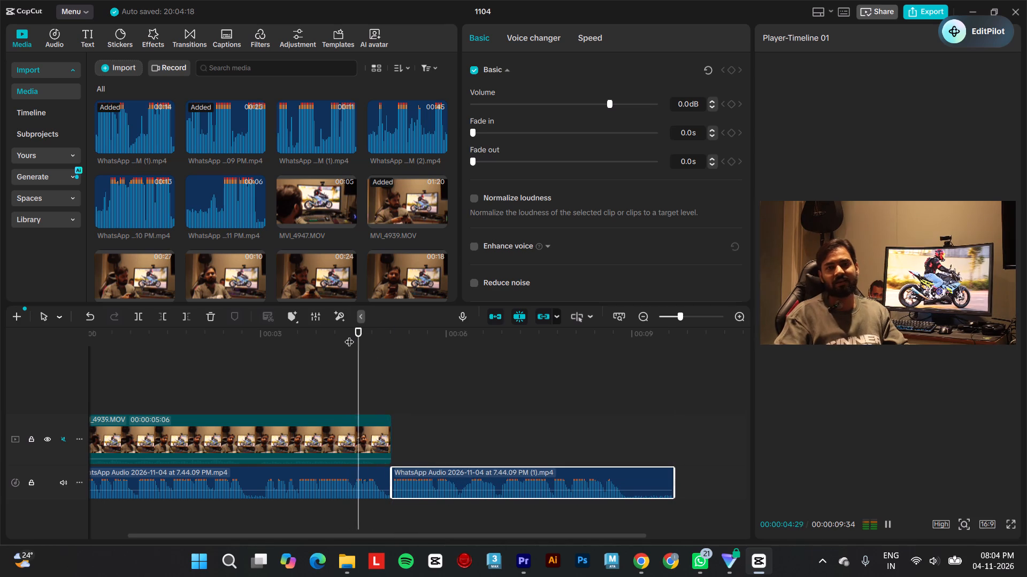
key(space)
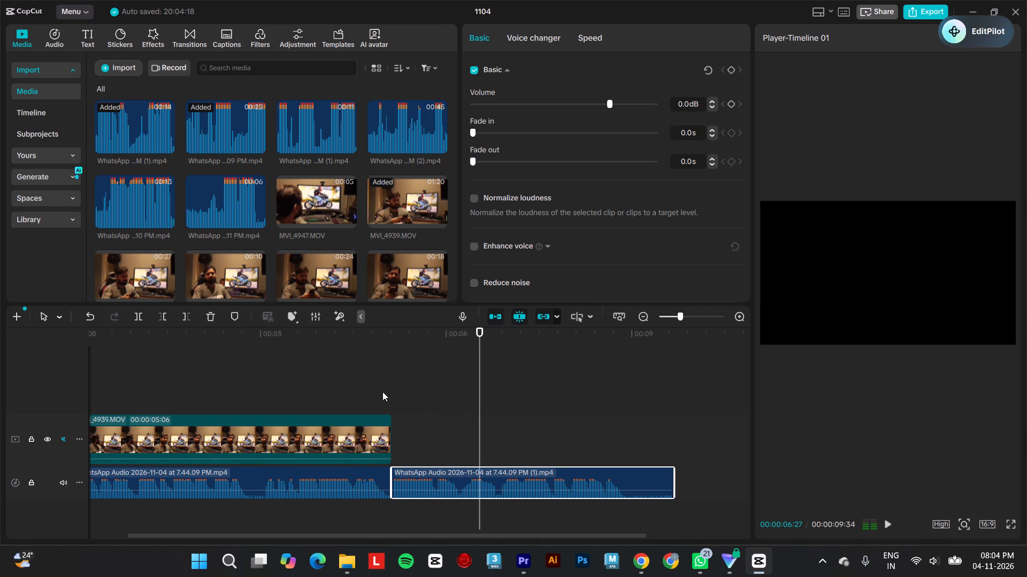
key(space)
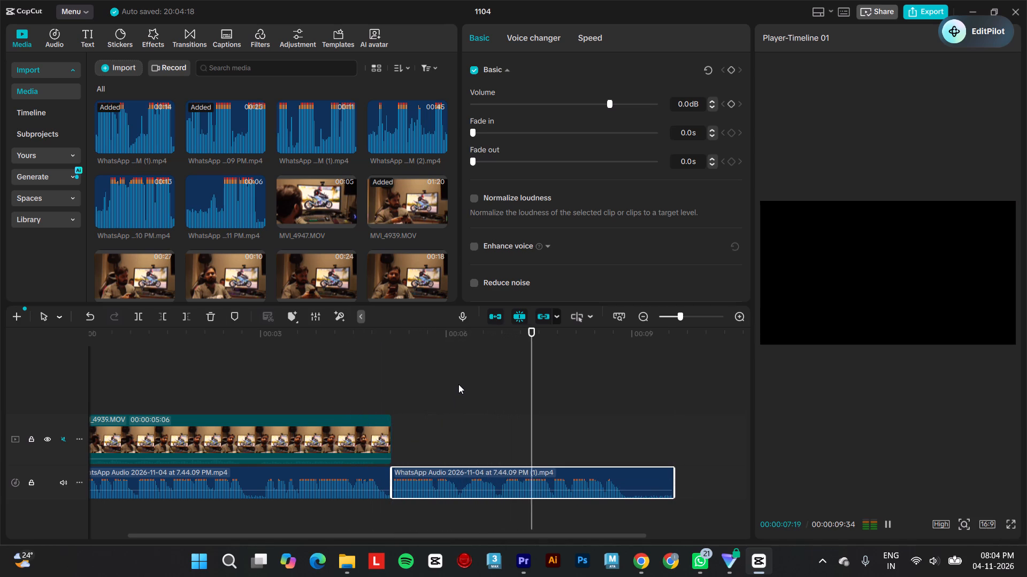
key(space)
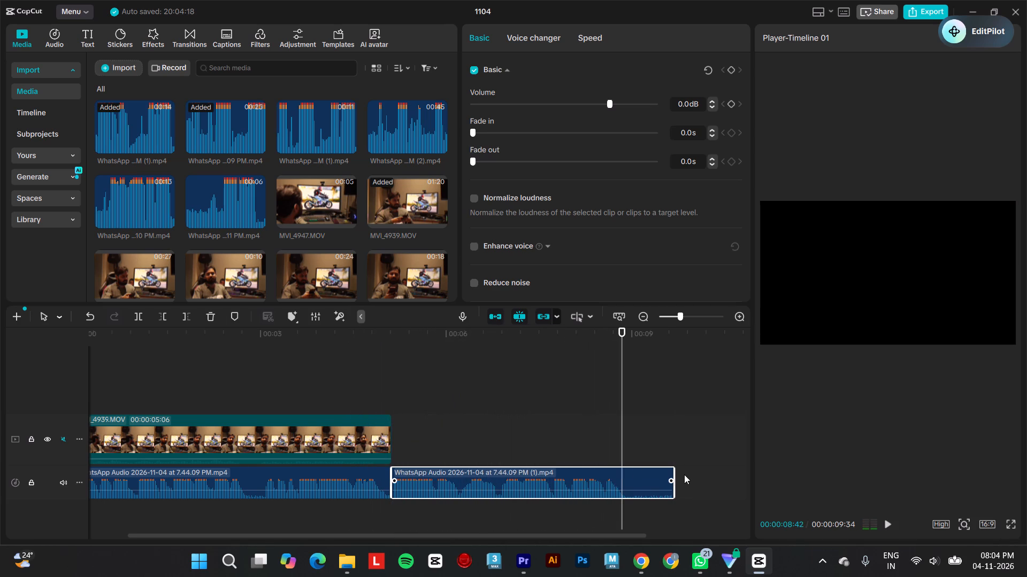
drag(675, 477, 642, 477)
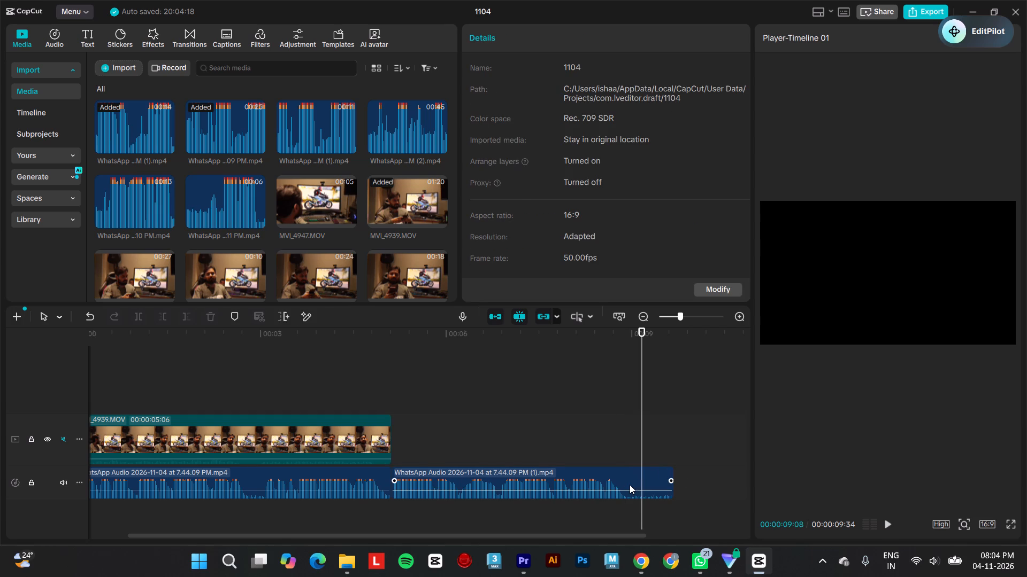
click(630, 485)
drag(644, 330, 622, 330)
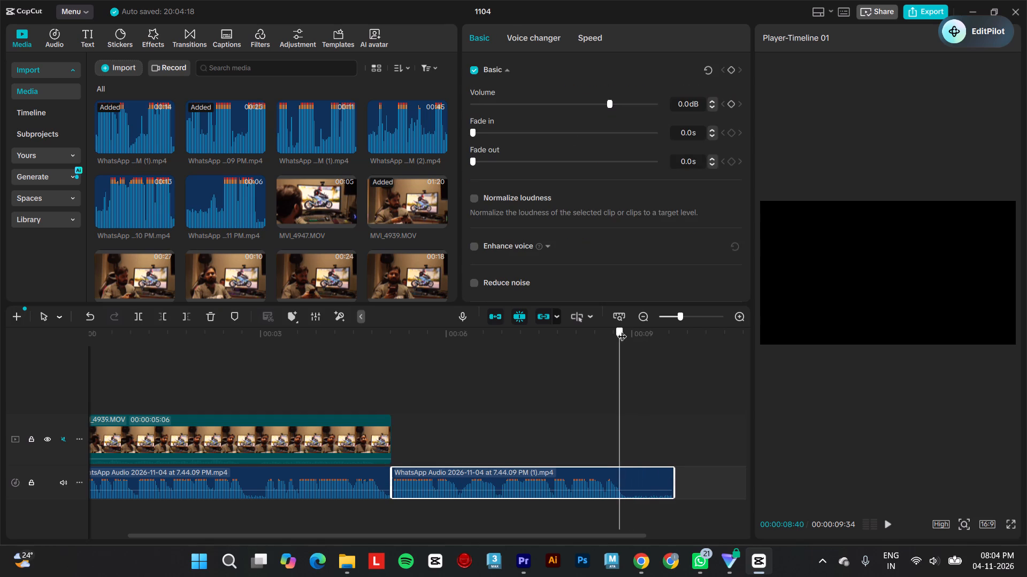
drag(622, 330, 623, 330)
click(191, 316)
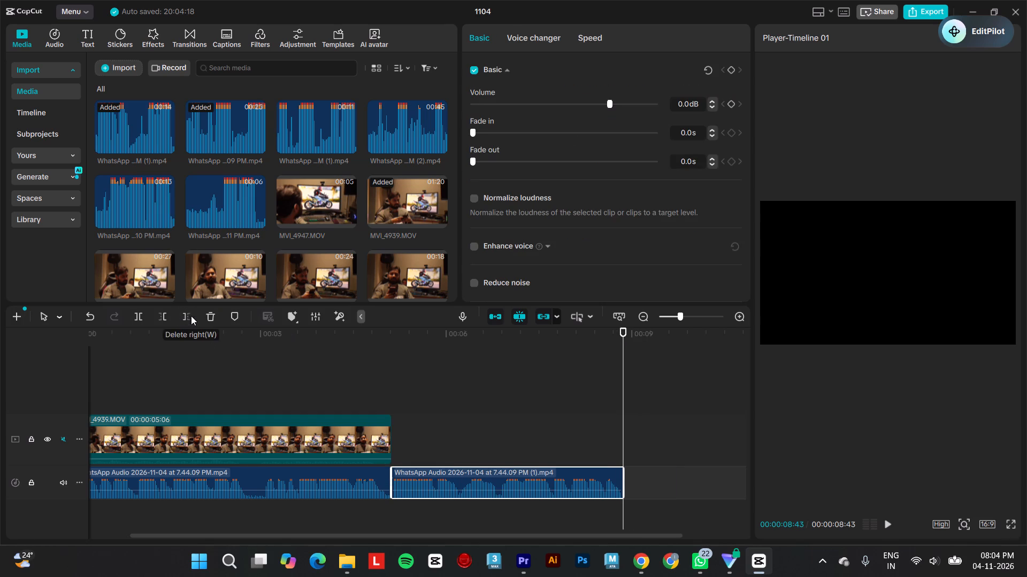
Preview the 45-second and 11-second WhatsApp audios, and add the 7.44.10 PM (1) audio at 00:00:08:43, directly after the second audio clip.
double_click(392, 131)
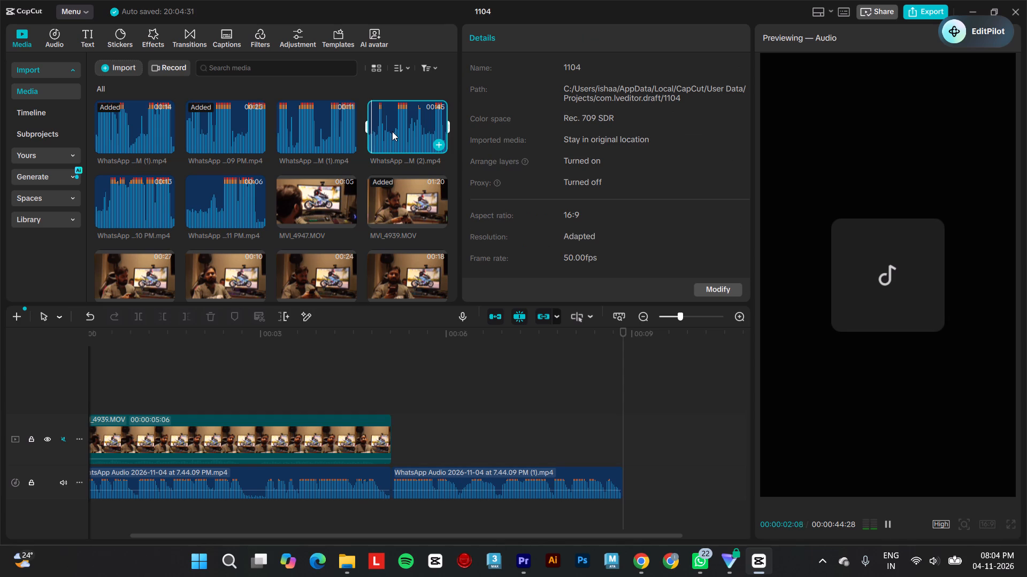
drag(373, 118, 382, 117)
double_click(383, 135)
double_click(329, 137)
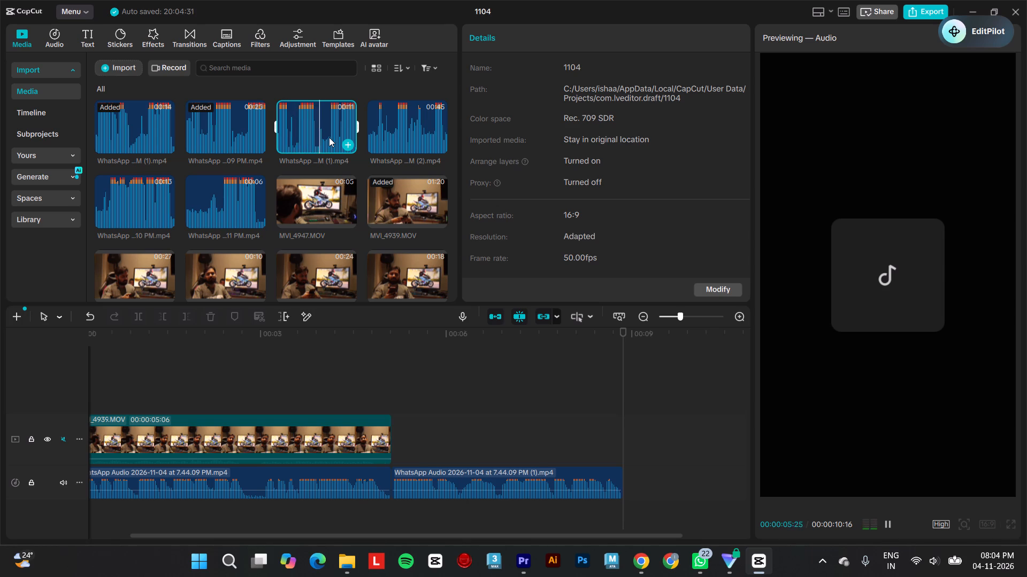
drag(329, 137, 650, 485)
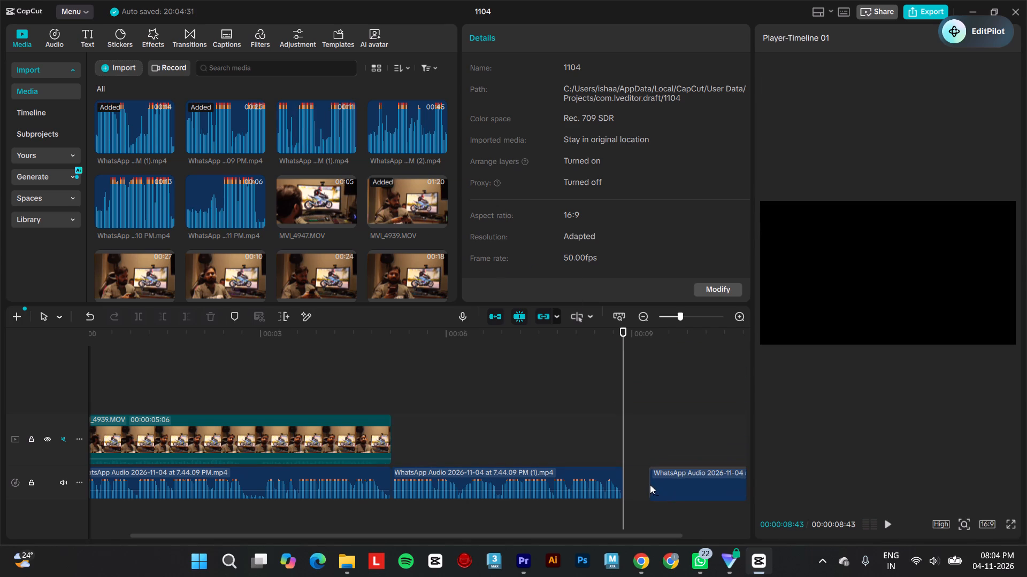
drag(689, 484, 665, 484)
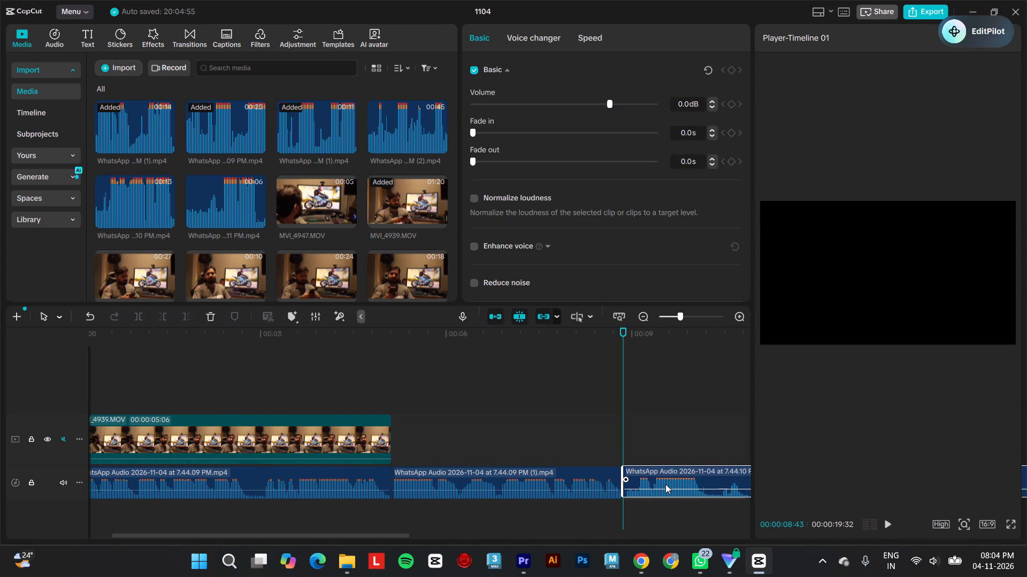
drag(665, 484, 665, 487)
Play and scrub the 7.44.10 PM (1) audio to find its final take, and delete the part before 00:00:15:44.
scroll(665, 487, down, 4)
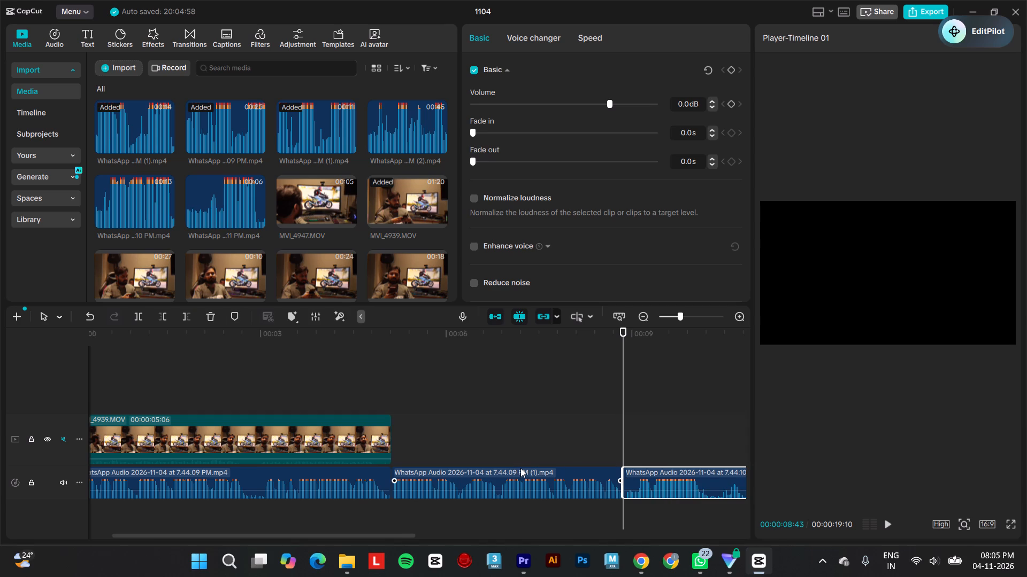
ctrl+scroll(520, 468, down, 9)
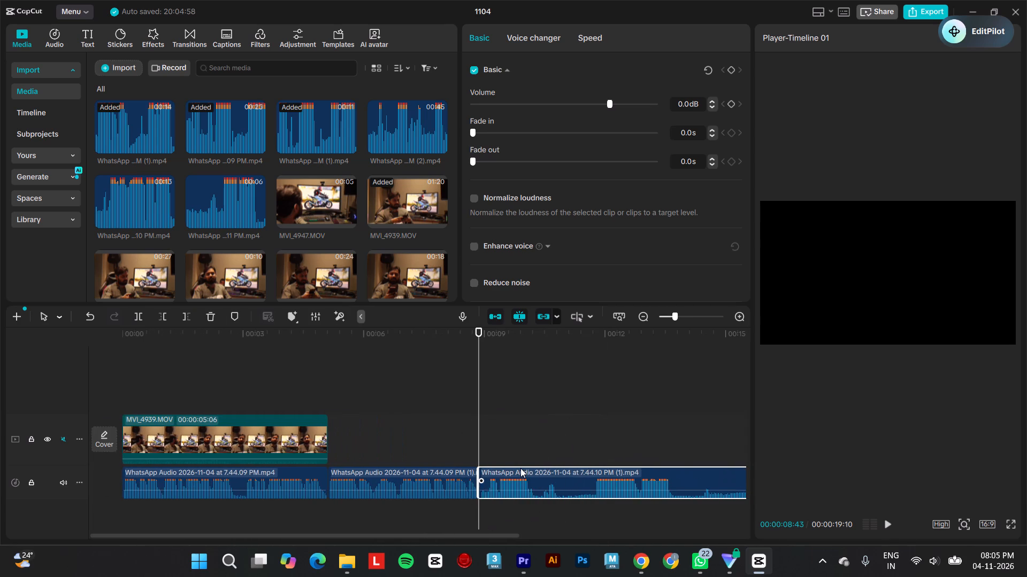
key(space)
scroll(526, 466, down, 1)
scroll(526, 466, up, 1)
scroll(526, 466, down, 2)
alt+scroll(526, 466, down, 5)
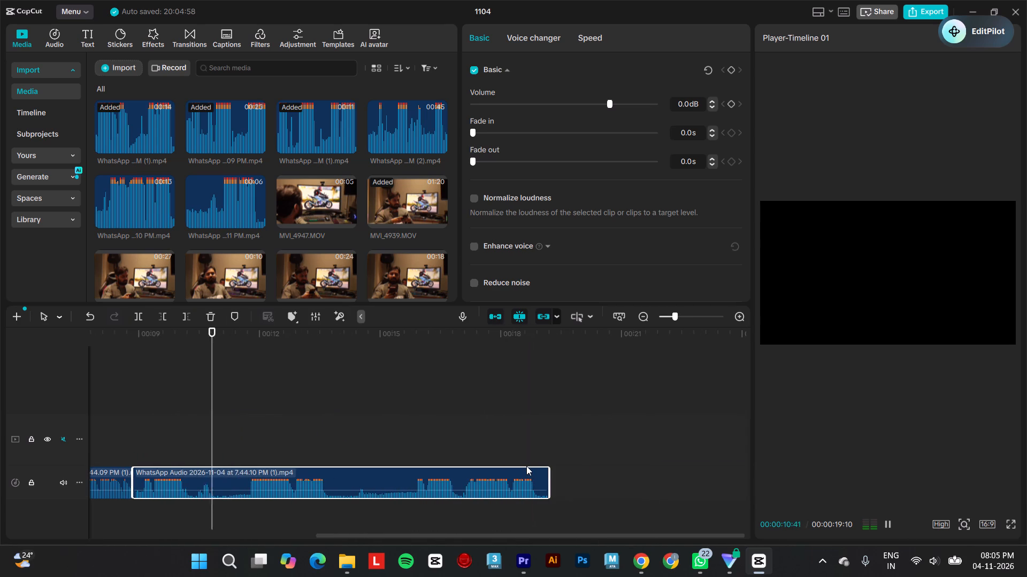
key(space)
drag(407, 334, 413, 331)
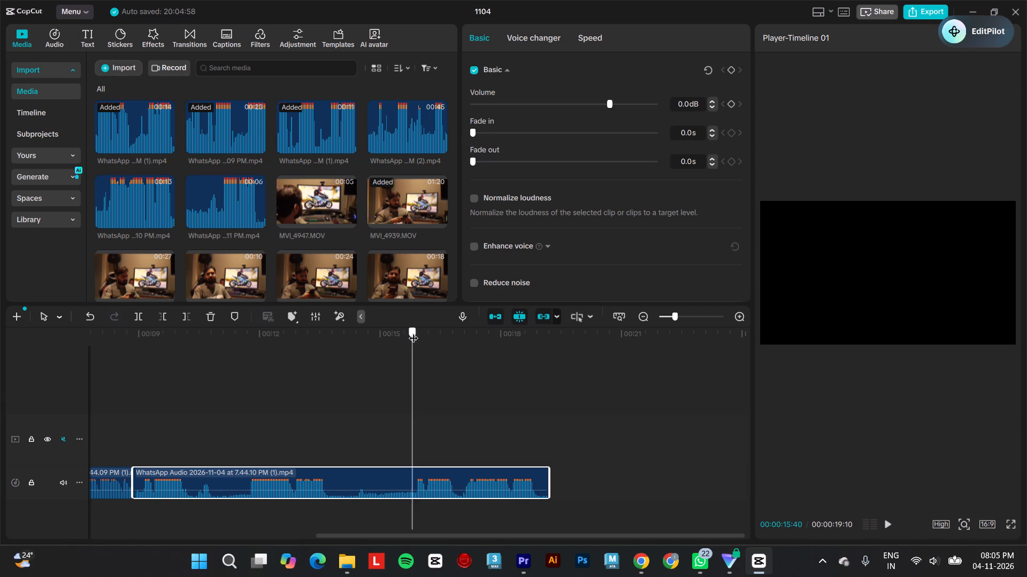
drag(413, 331, 414, 331)
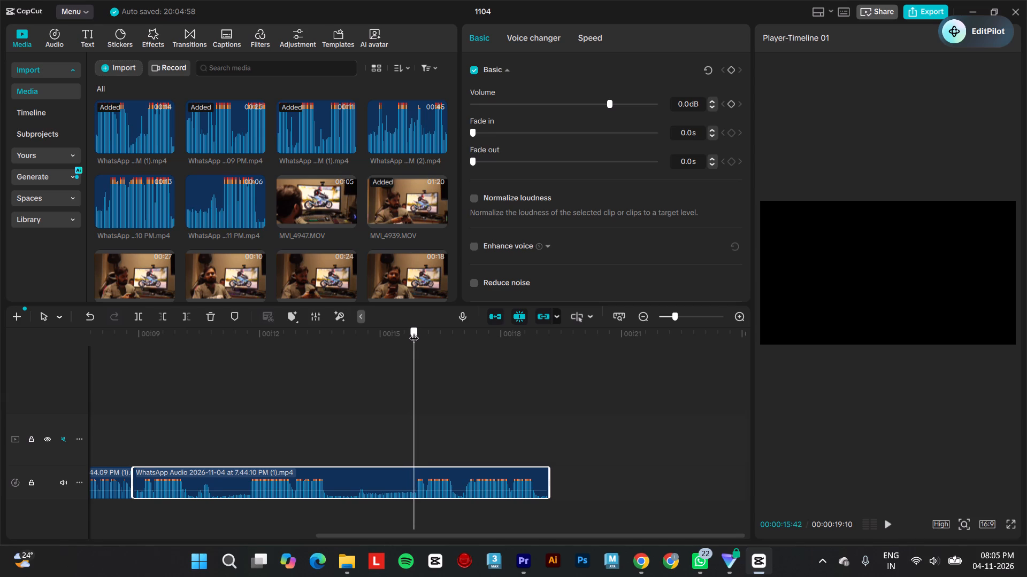
drag(414, 331, 415, 331)
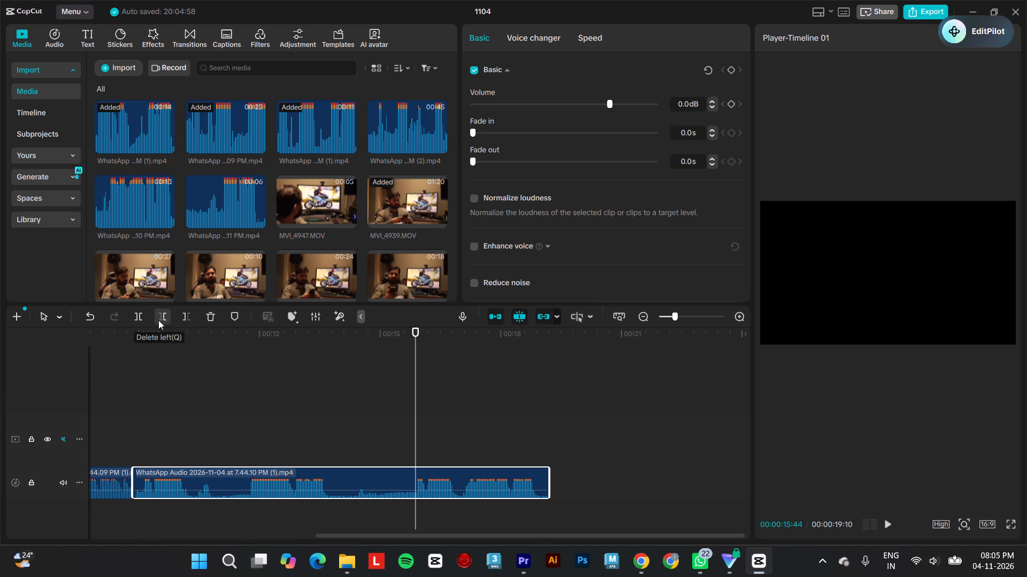
click(158, 320)
Move the trimmed 7.44.10 PM (1) audio back against the end of the second audio clip, closing the gap.
drag(470, 483, 296, 480)
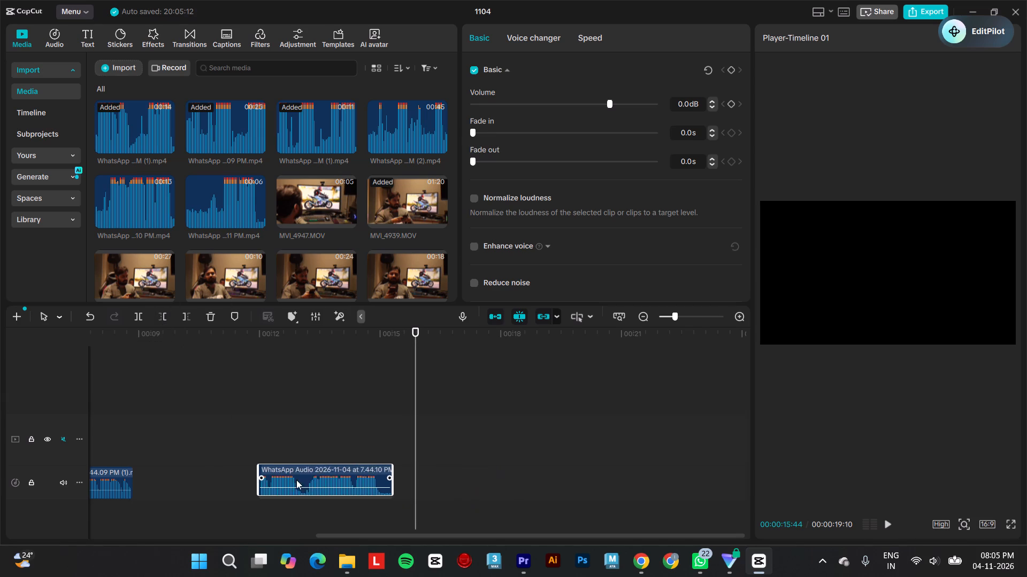
drag(296, 480, 193, 486)
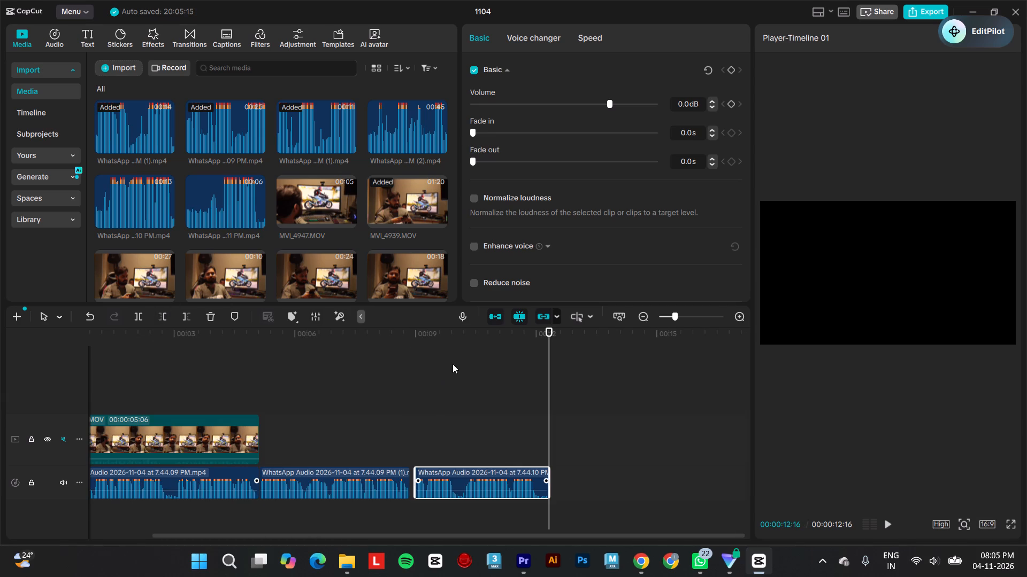
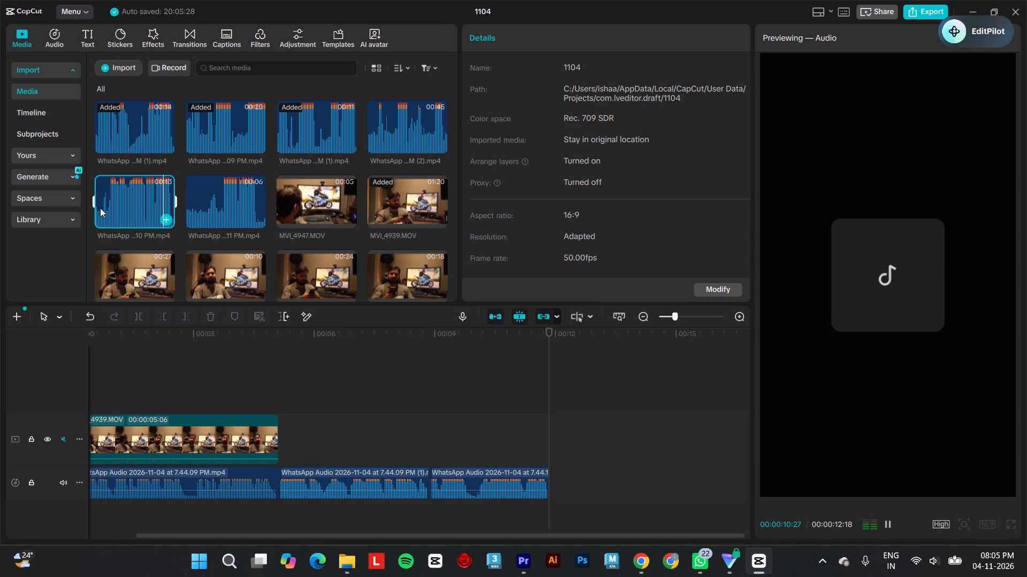
Add the WhatsApp Audio 2026-11-04 at 7.44.10 PM.mp4 take to the audio track, directly against the end of the third audio clip.
drag(134, 208, 645, 483)
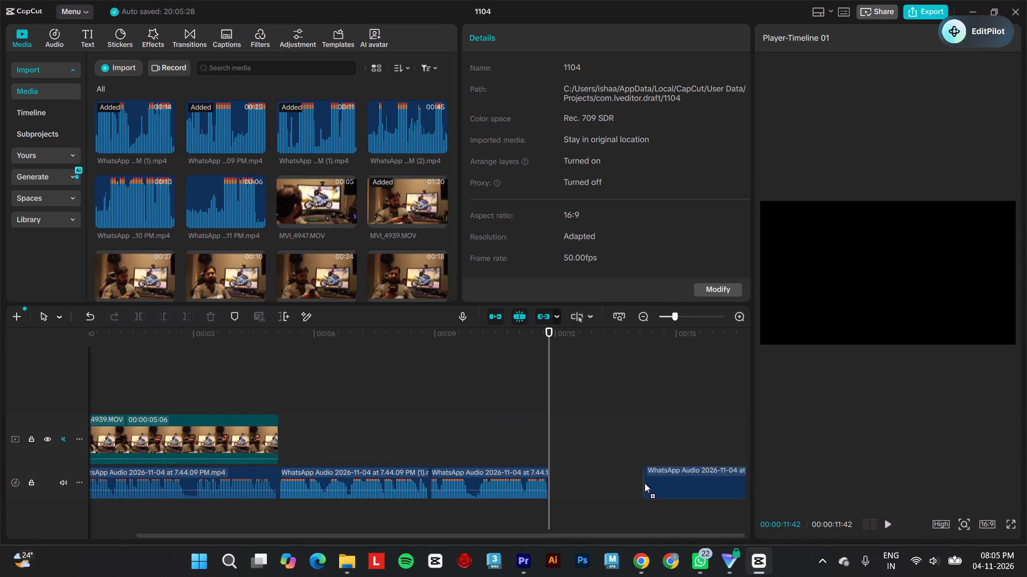
drag(645, 483, 554, 480)
drag(583, 484, 579, 484)
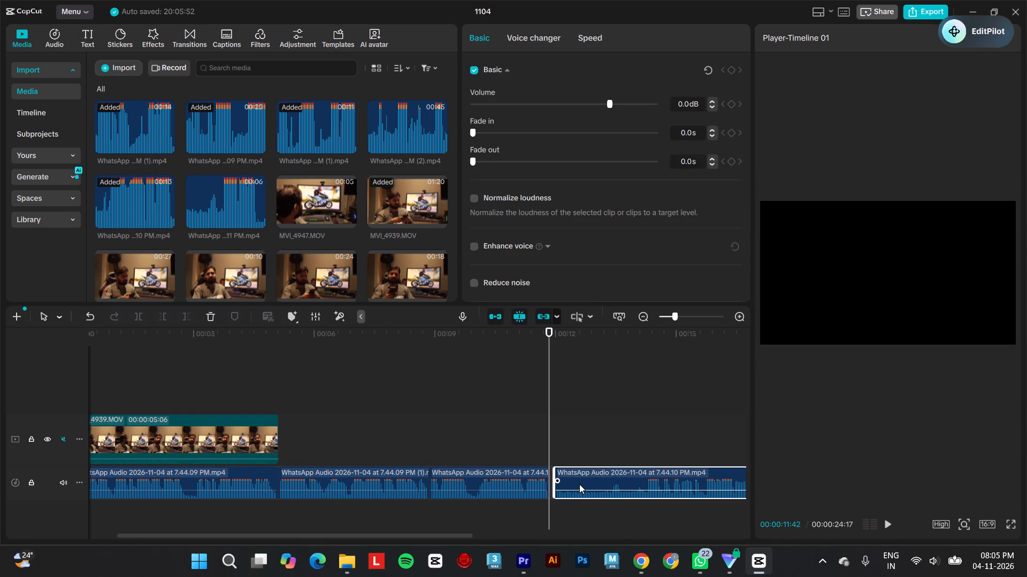
drag(579, 484, 577, 484)
Play the newly added 7.44.10 PM audio take and scrub back to about 00:00:16:47 to look for its cut point.
scroll(577, 483, down, 3)
scroll(577, 483, up, 1)
scroll(577, 483, down, 1)
ctrl+scroll(577, 483, down, 5)
scroll(577, 483, down, 1)
alt+scroll(577, 483, down, 3)
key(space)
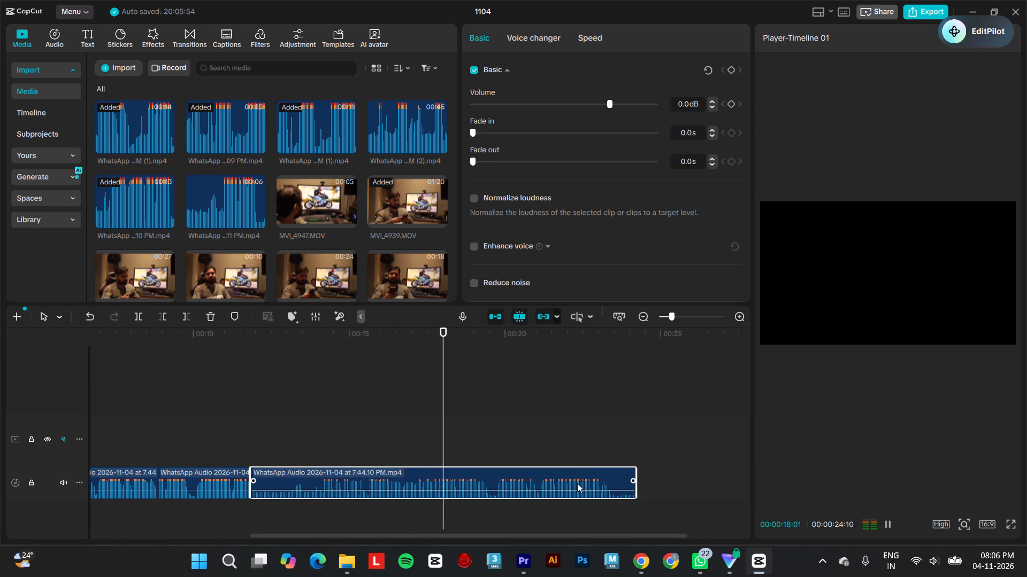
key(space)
alt+scroll(577, 483, up, 4)
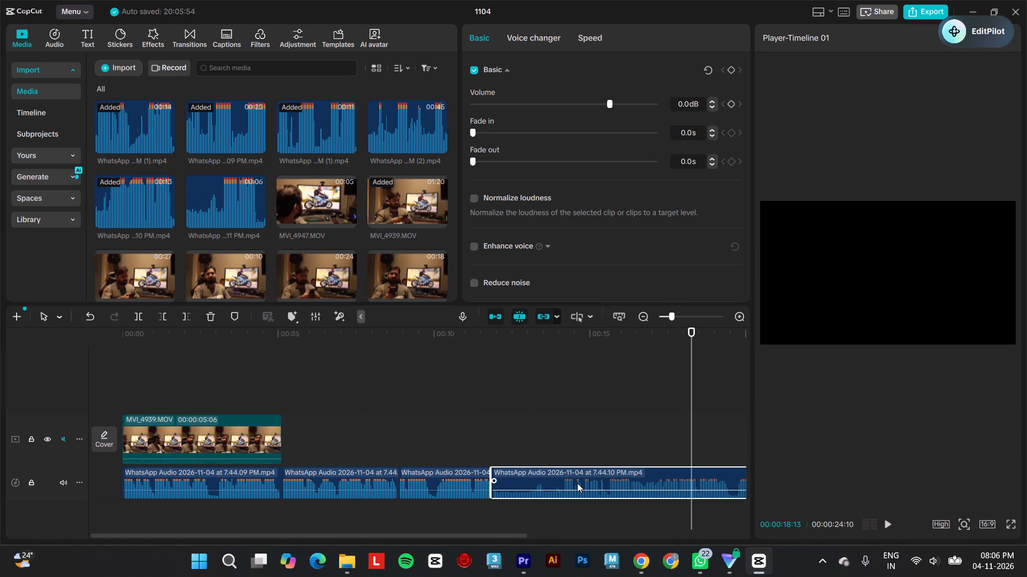
scroll(577, 483, down, 3)
alt+scroll(580, 481, down, 4)
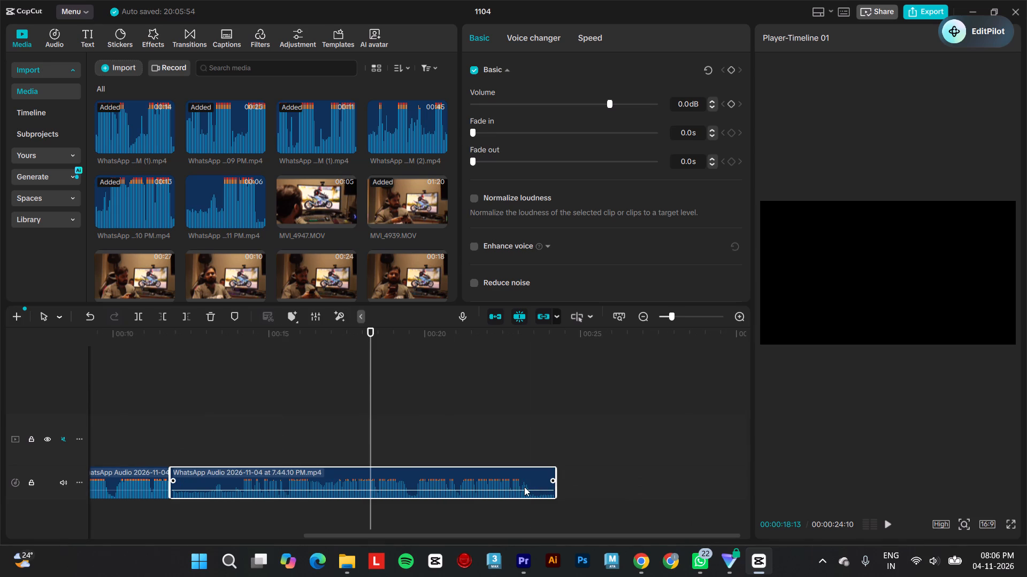
ctrl+scroll(524, 487, up, 19)
ctrl+scroll(524, 487, down, 1)
ctrl+scroll(524, 487, up, 1)
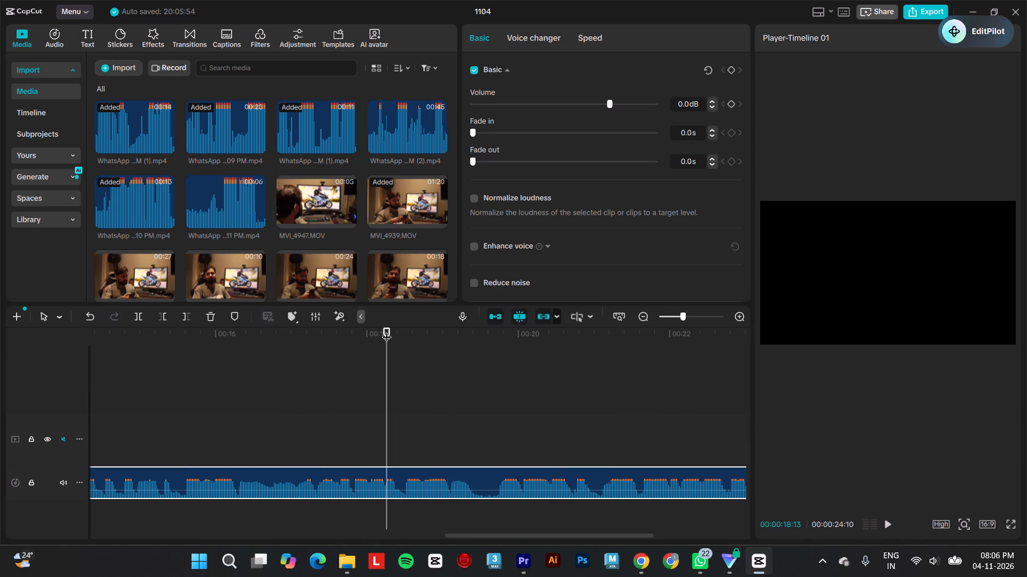
drag(387, 330, 286, 324)
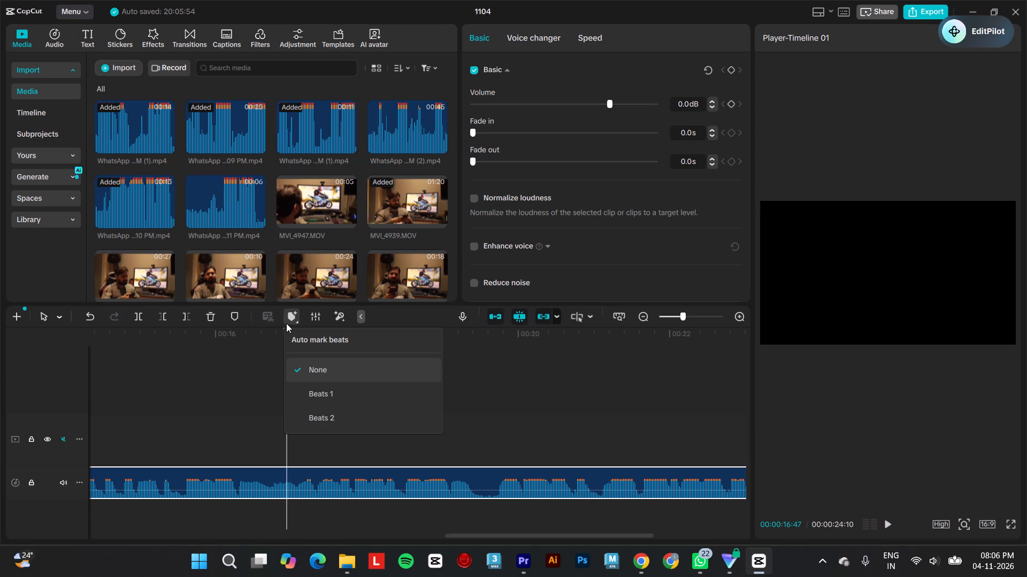
Play the WhatsApp Audio 7.44.10 PM.mp4 clip to find the cut point, and delete its part before 00:00:17:40.
click(242, 380)
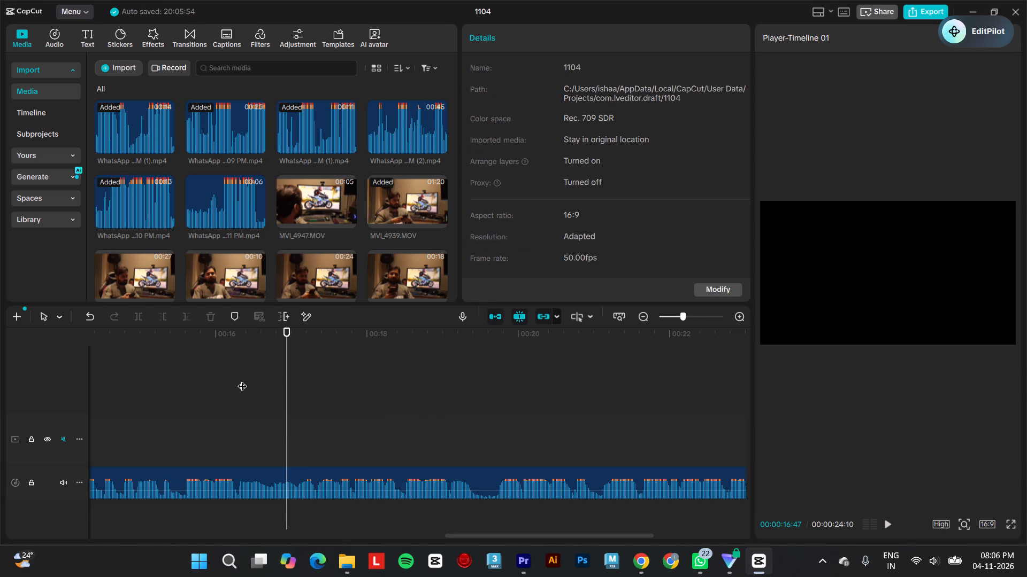
drag(243, 333, 213, 333)
key(space)
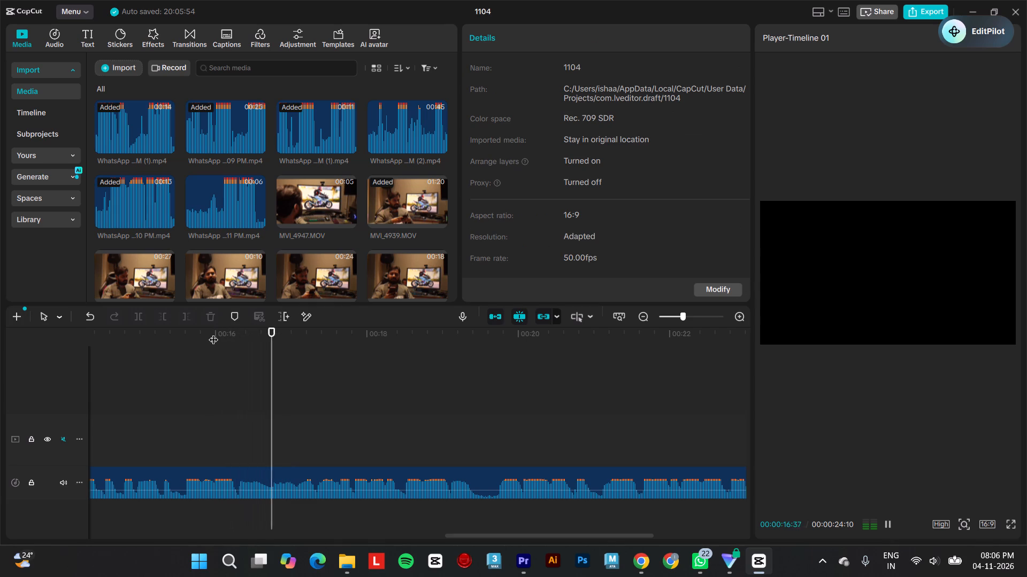
key(space)
key(space)
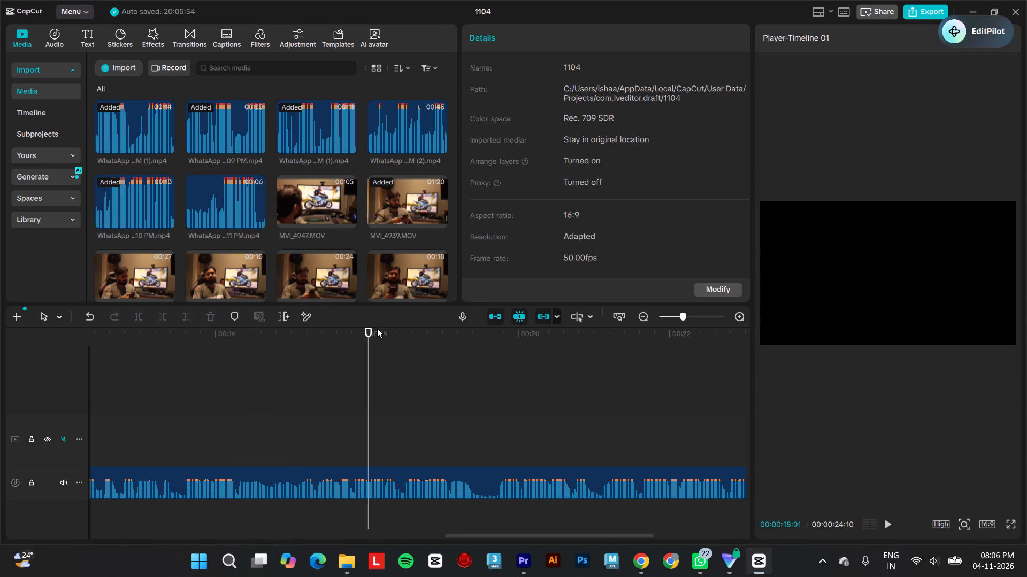
key(space)
drag(441, 329, 354, 346)
key(Left)
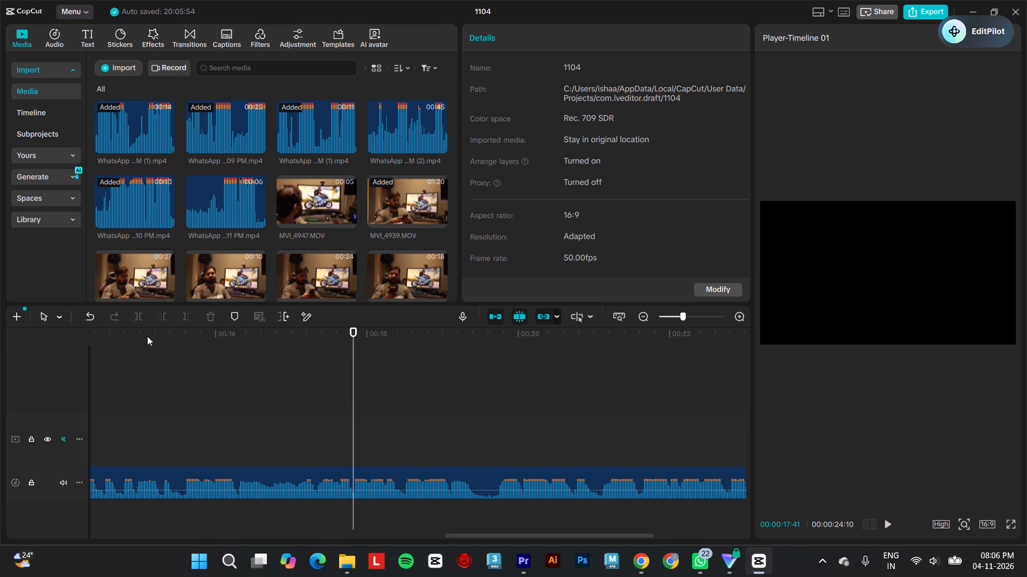
click(261, 483)
click(164, 316)
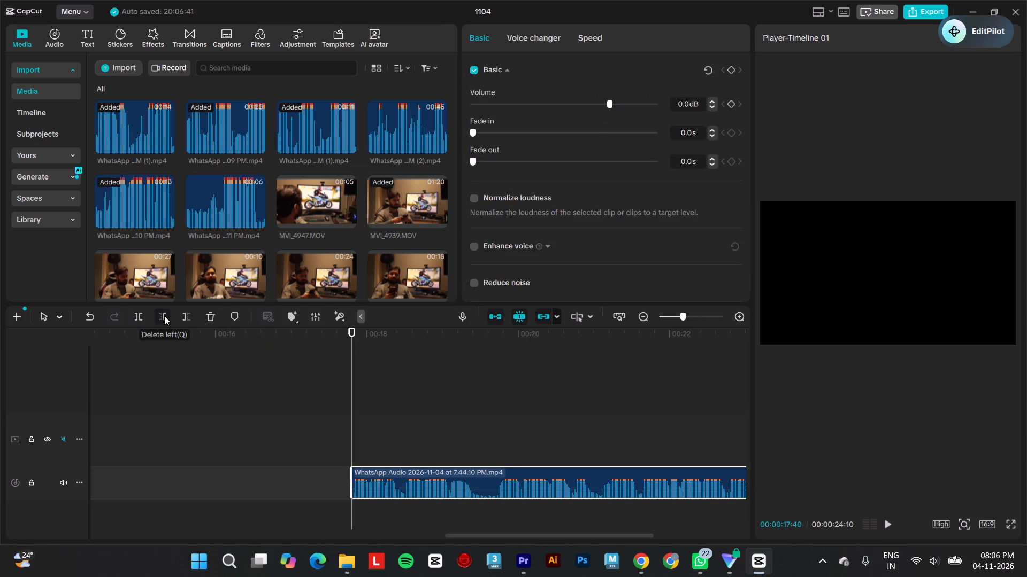
Move the trimmed 7.44.10 PM.mp4 audio clip back against the end of the 7.44.10 PM (1).mp4 clip, closing the gap.
drag(488, 480, 122, 471)
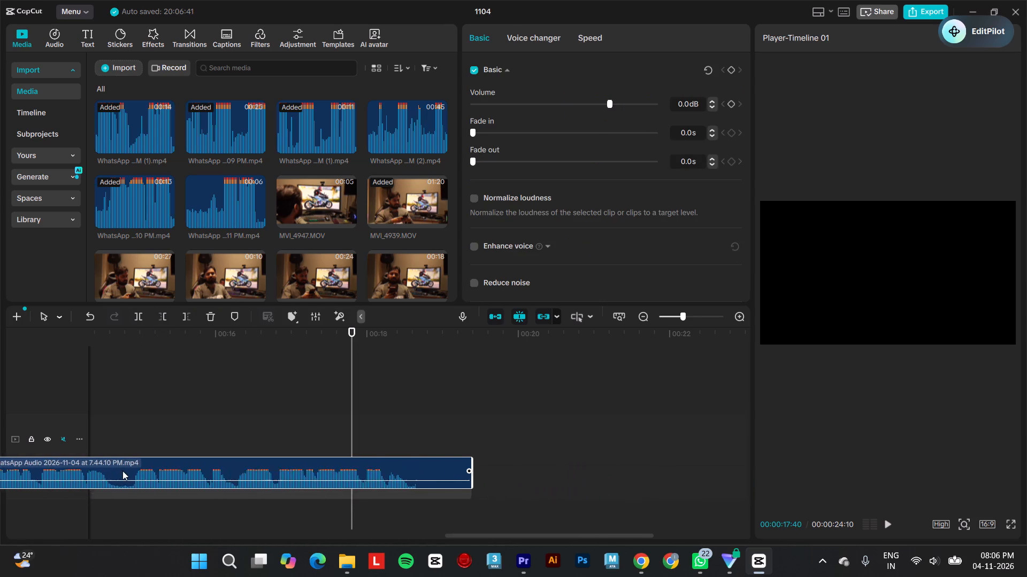
drag(122, 471, 472, 487)
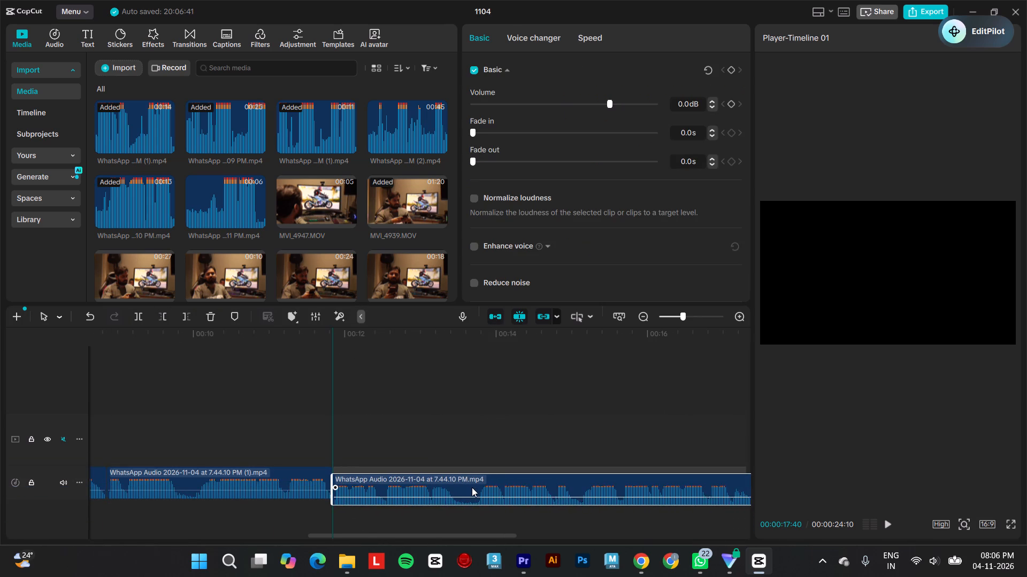
drag(472, 487, 471, 487)
Play the audio across the join between the two 7.44.10 PM clips, starting from 00:00:11:13, to check the transition.
drag(342, 334, 289, 337)
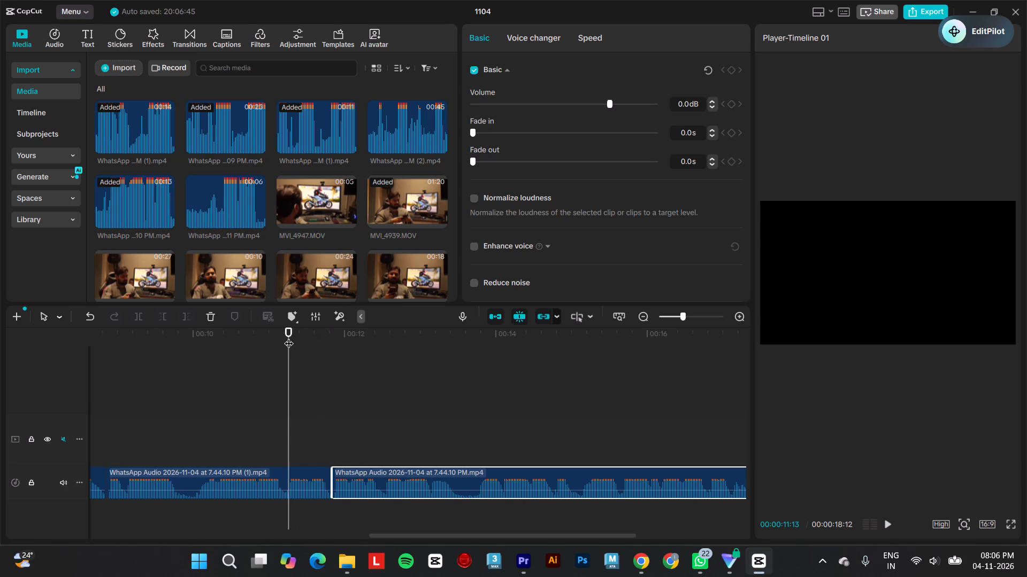
key(space)
key(space)
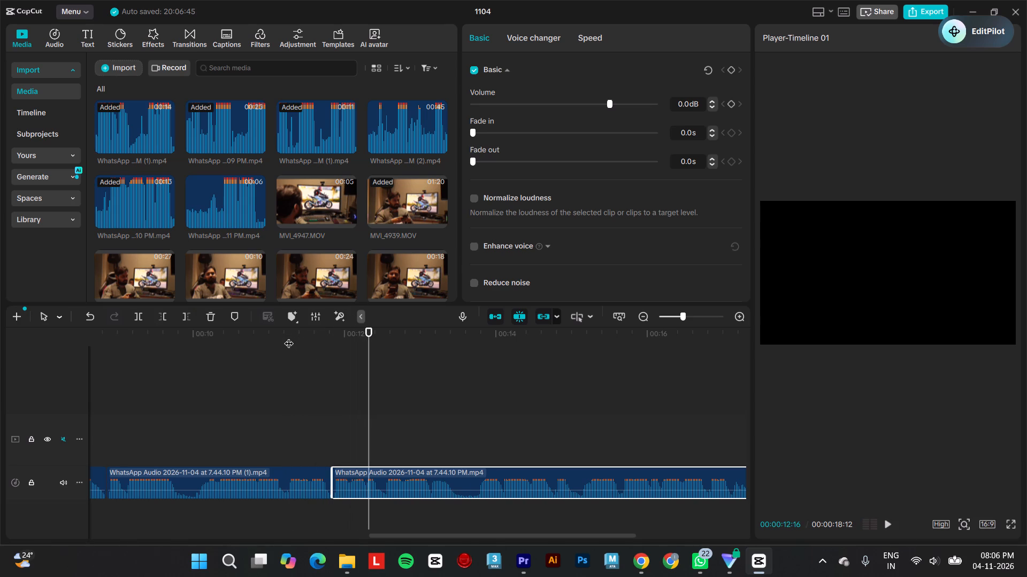
ctrl+scroll(283, 383, down, 3)
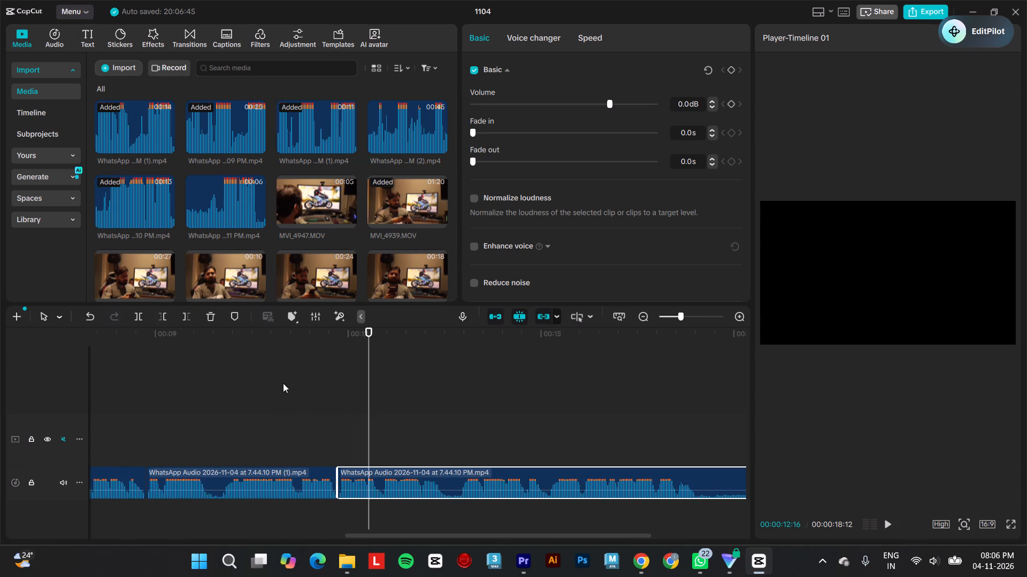
ctrl+scroll(283, 383, down, 4)
ctrl+scroll(283, 383, up, 1)
ctrl+scroll(283, 383, down, 1)
ctrl+scroll(283, 383, up, 1)
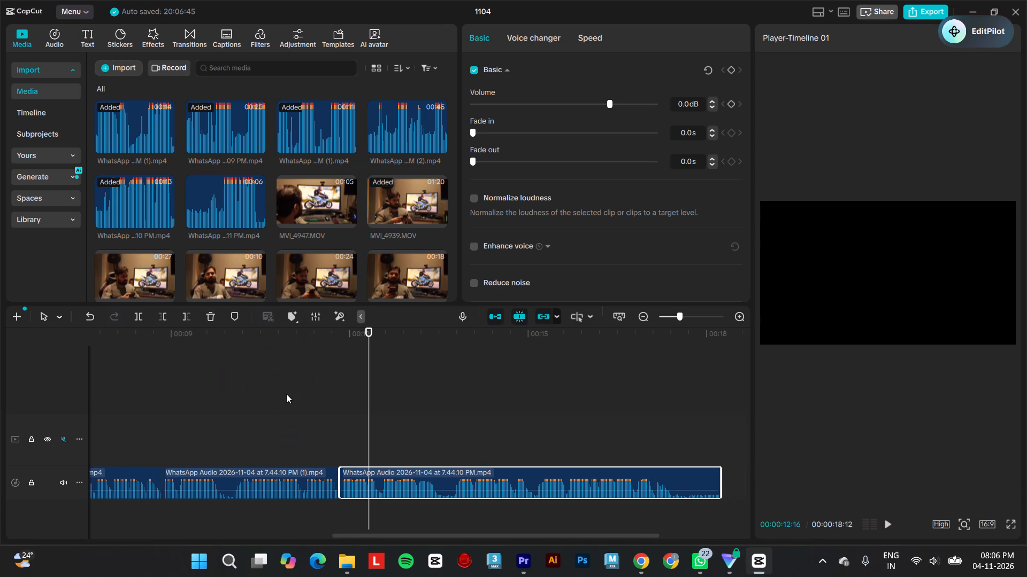
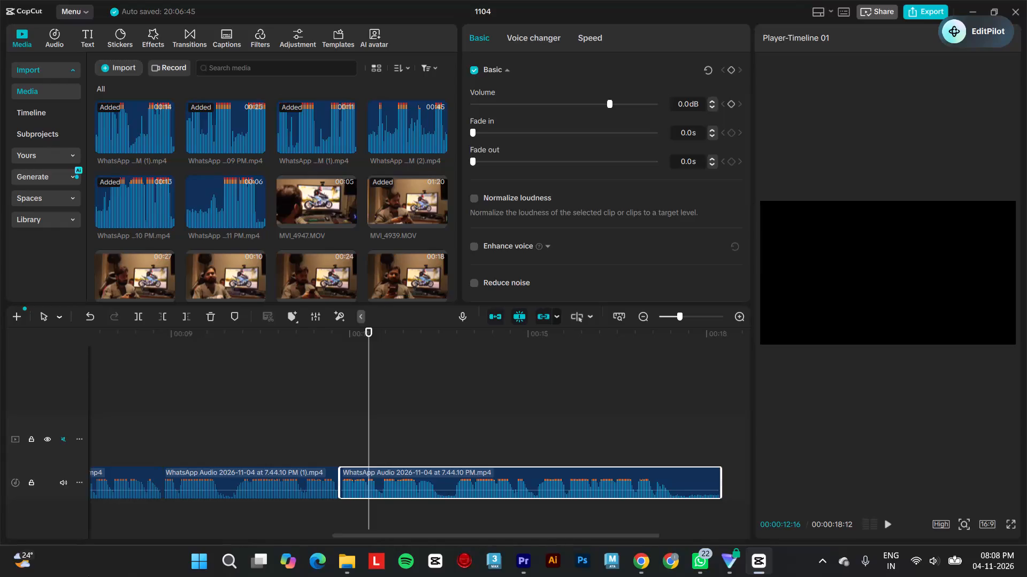
Play the last WhatsApp Audio 7.44.10 PM.mp4 clip to find where the speech ends, and delete its part after 00:00:17:21.
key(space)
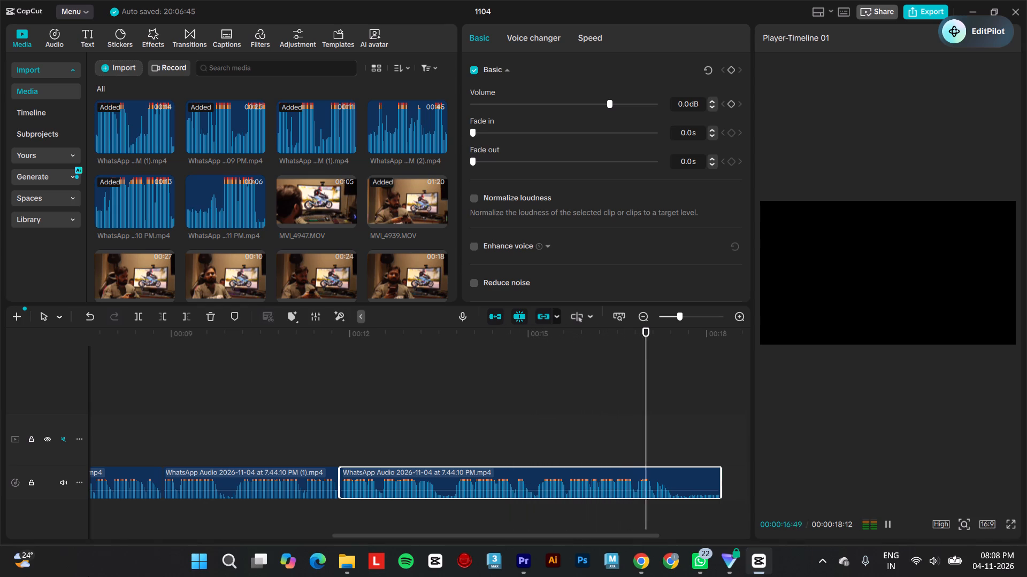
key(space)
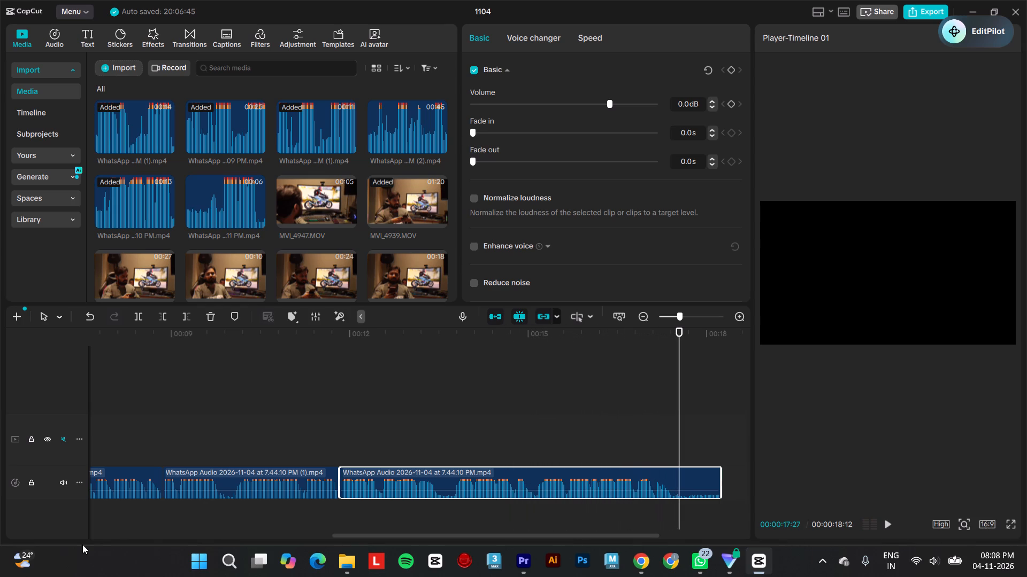
key(Left)
key(Left)
key(Left)
key(Left)
key(Left)
key(Left)
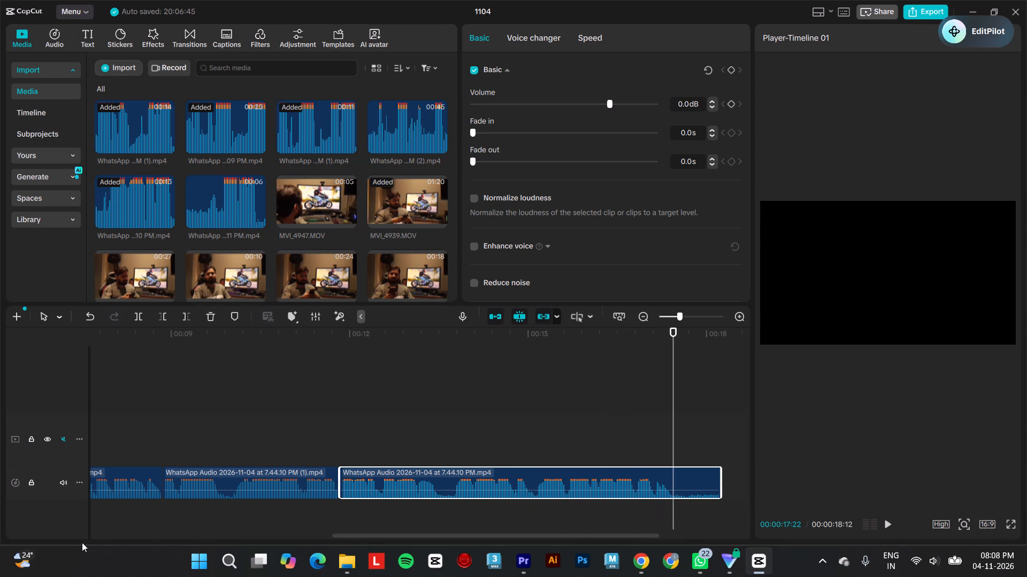
click(183, 311)
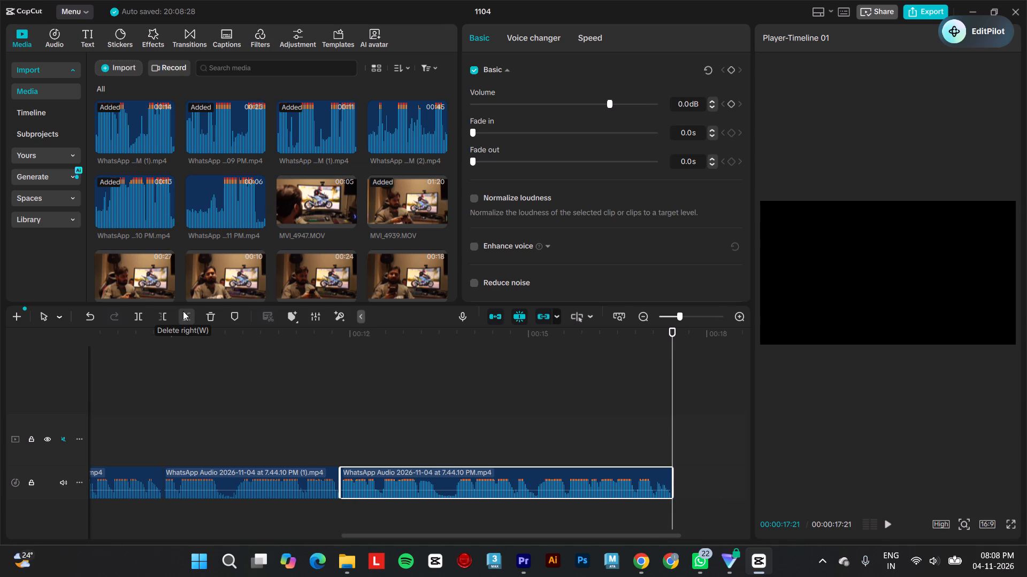
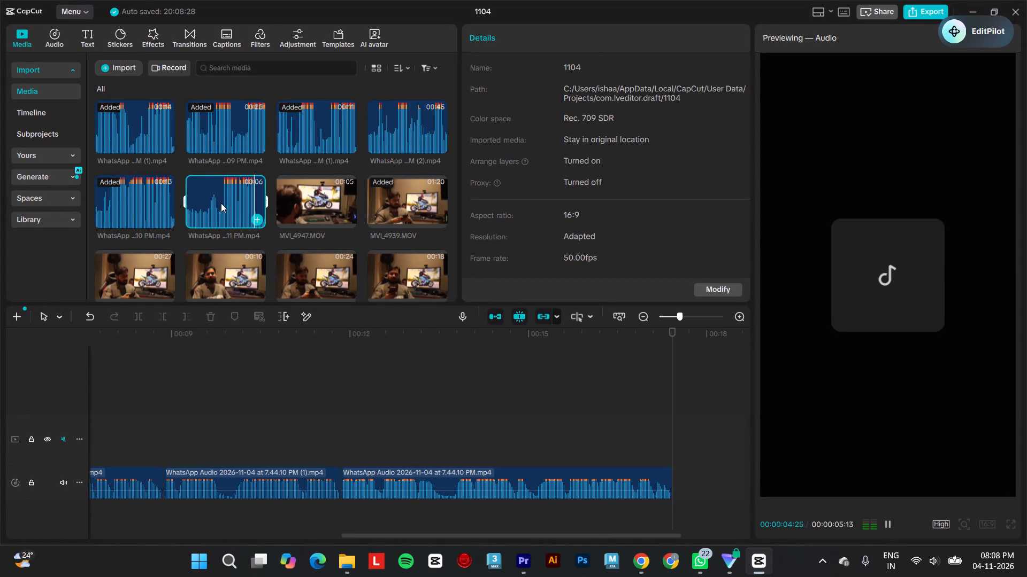
Preview the WhatsApp 7.44.10 PM.mp4 take from the media library, and add WhatsApp Audio 7.44.11 PM.mp4 at the end of the audio track.
double_click(145, 200)
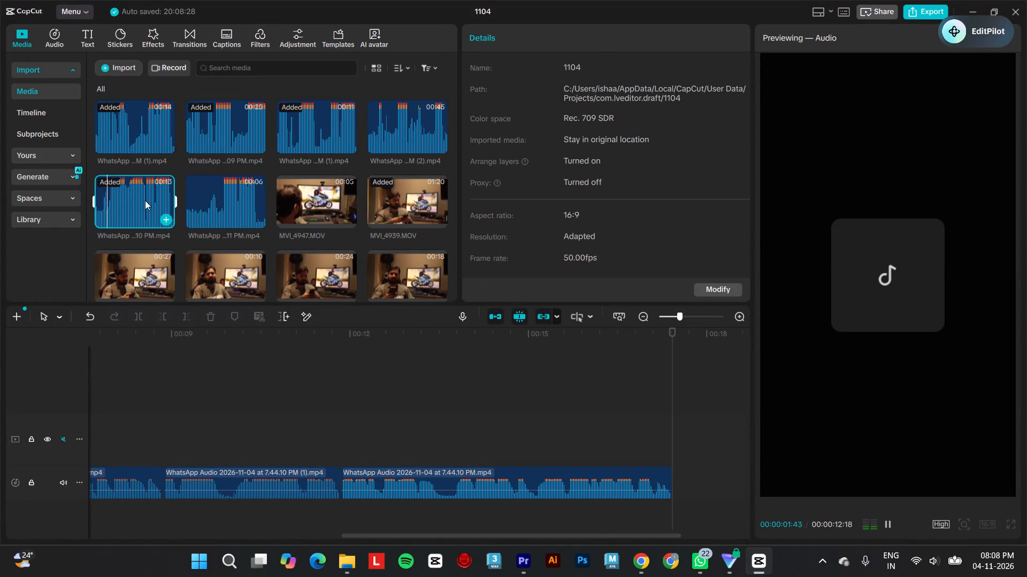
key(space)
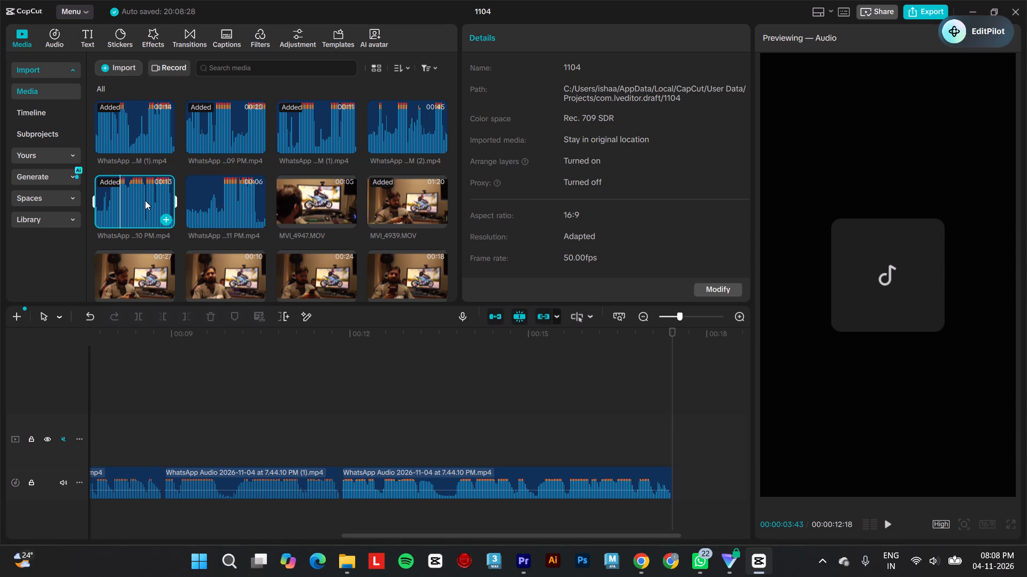
drag(206, 206, 593, 486)
Play the WhatsApp Audio 7.44.11 PM.mp4 clip to find where the speech starts, and delete its part before 00:00:19:45.
scroll(593, 486, down, 1)
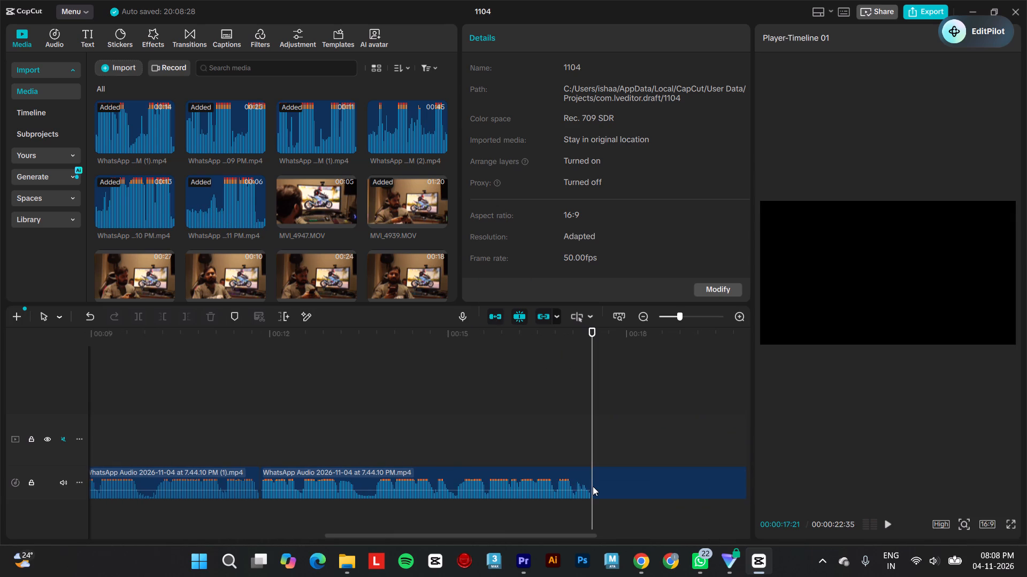
scroll(593, 486, down, 2)
alt+scroll(593, 486, down, 5)
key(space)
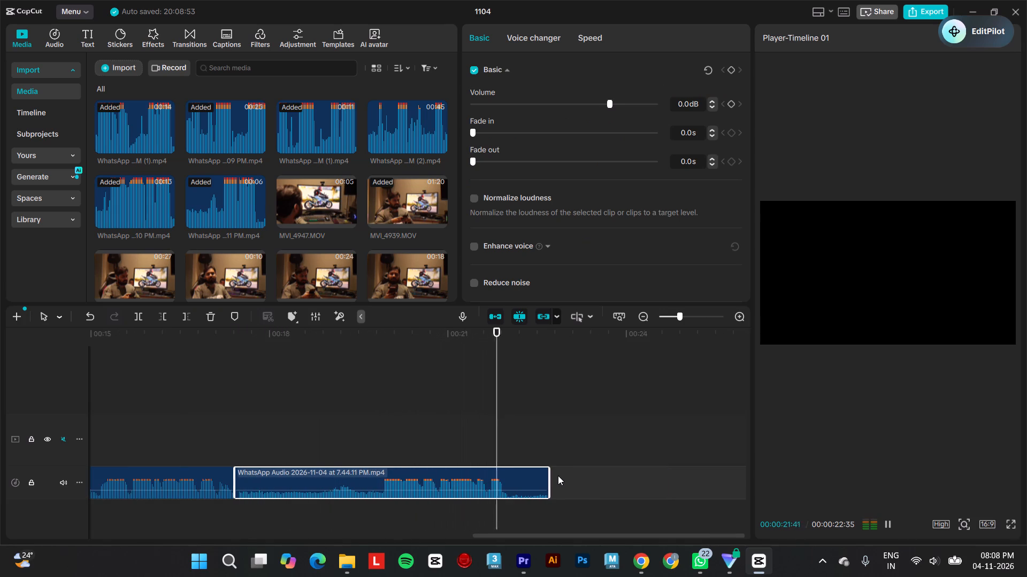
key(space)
drag(410, 330, 382, 330)
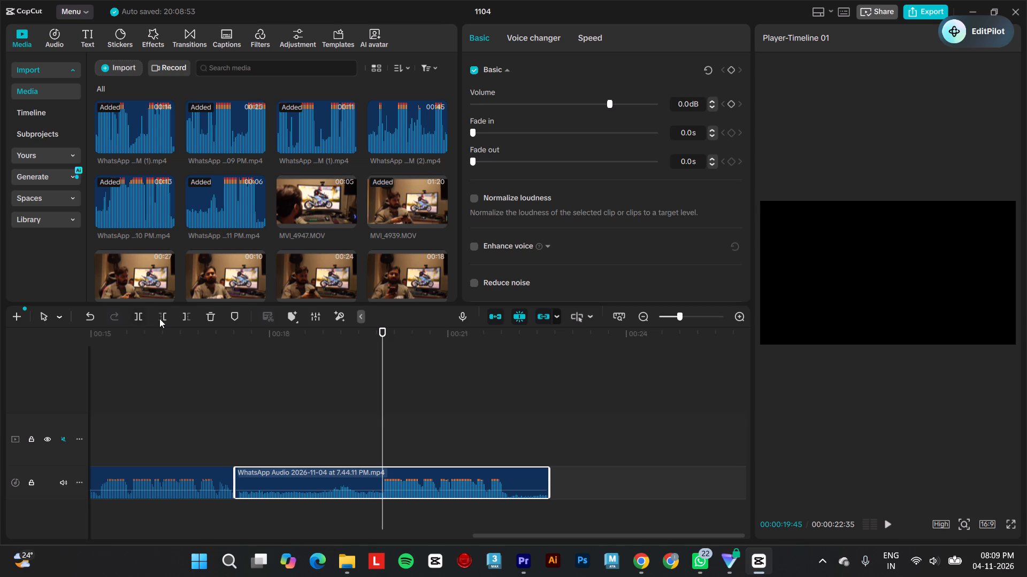
click(167, 317)
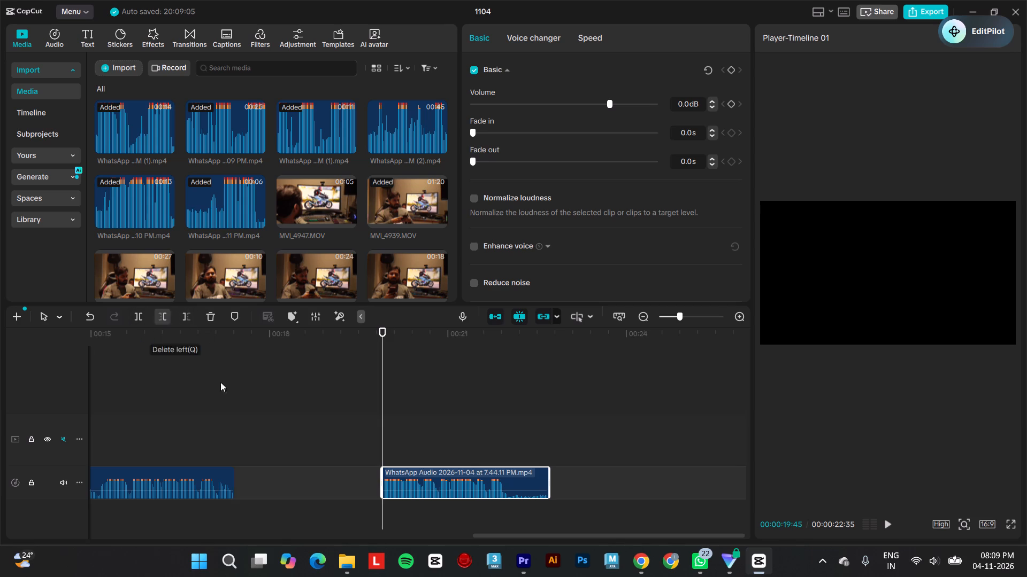
Move the trimmed 7.44.11 PM.mp4 audio clip back against the end of the 7.44.10 PM.mp4 clip, closing the gap.
drag(441, 482, 295, 486)
Delete the quiet tail of the 7.44.11 PM.mp4 audio clip after 00:00:19:25.
drag(528, 329, 509, 330)
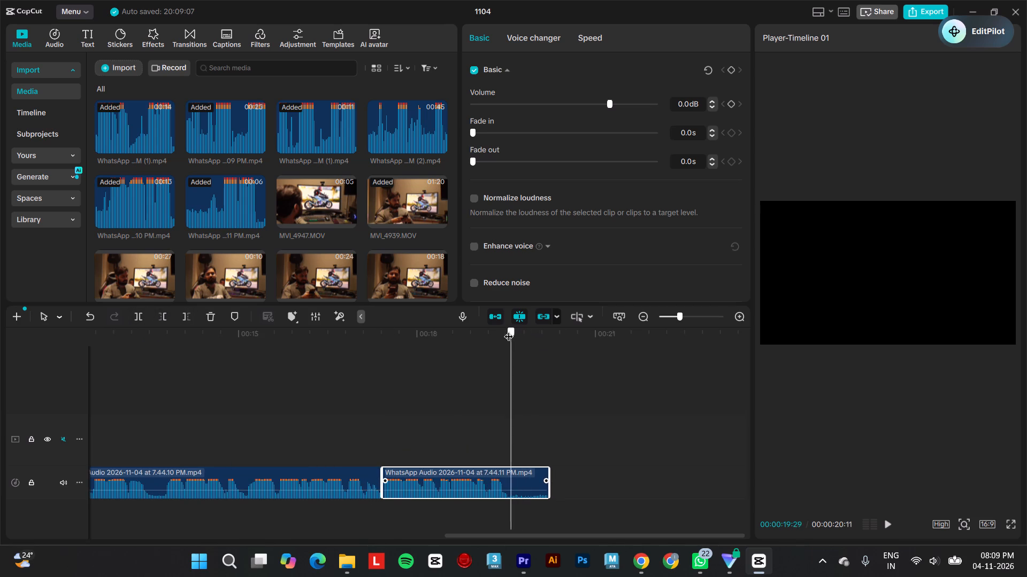
drag(509, 330, 506, 330)
click(186, 320)
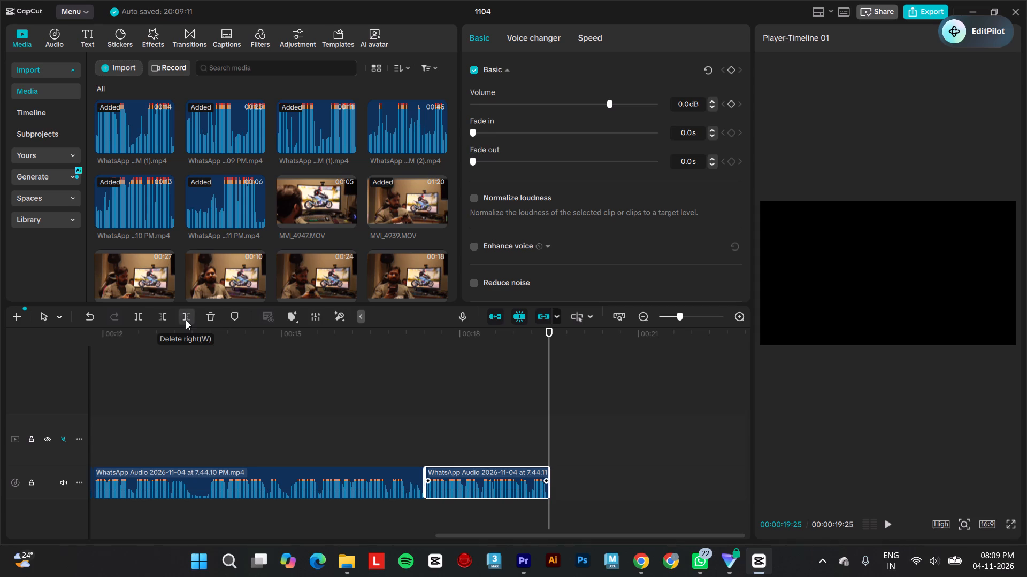
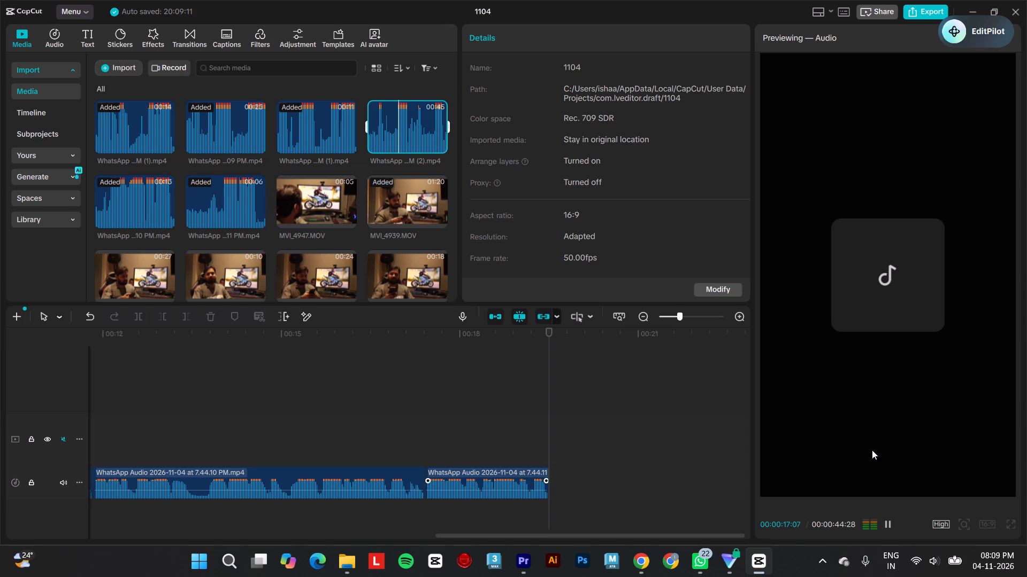
Add the WhatsApp Audio 7.44.10 PM (2).mp4 take to the audio track, directly against the end of the 7.44.11 PM clip.
drag(402, 131, 619, 510)
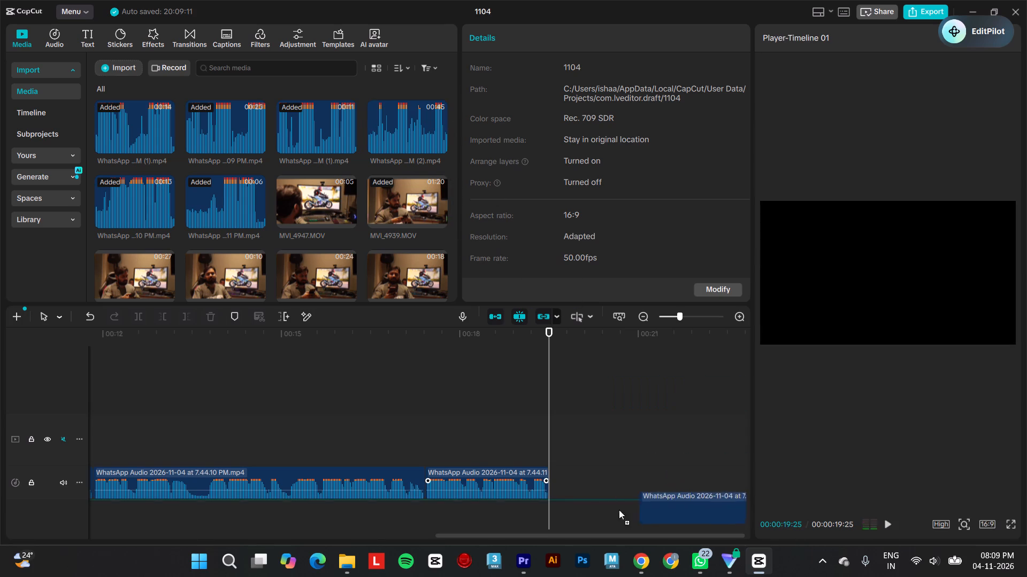
drag(619, 510, 554, 489)
drag(591, 479, 588, 479)
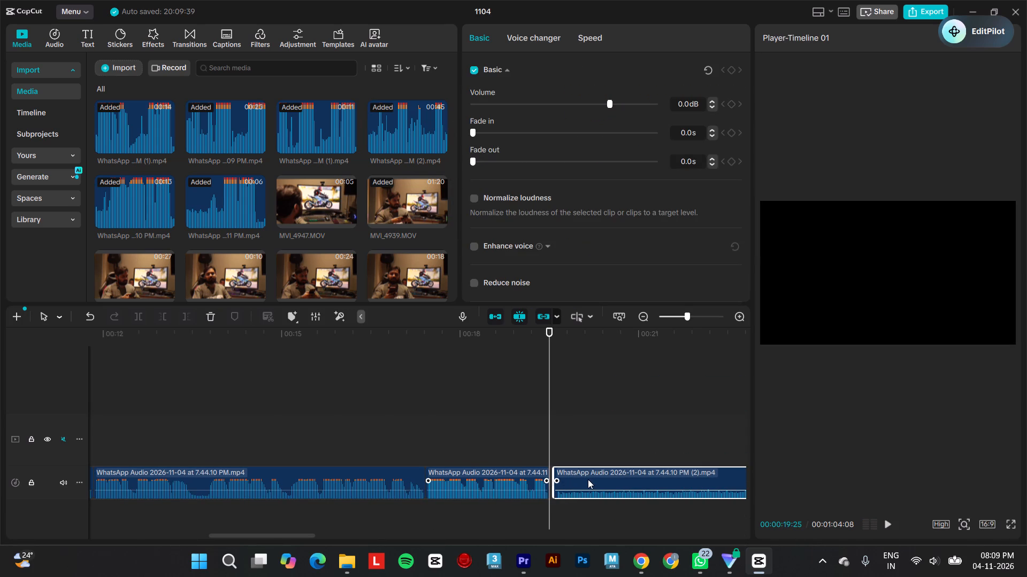
drag(588, 479, 583, 479)
Play the 7.44.10 PM (2).mp4 clip from its start up to about 00:00:25:28 and examine its waveform to locate the usable speech.
drag(551, 325, 541, 324)
drag(549, 329, 543, 329)
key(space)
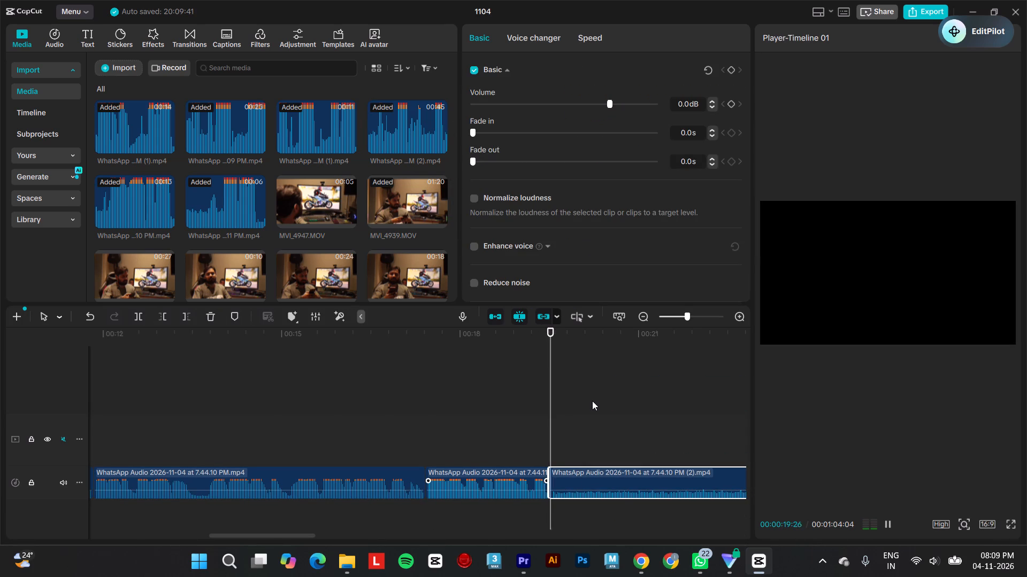
scroll(592, 401, down, 1)
scroll(592, 401, up, 1)
scroll(592, 401, down, 1)
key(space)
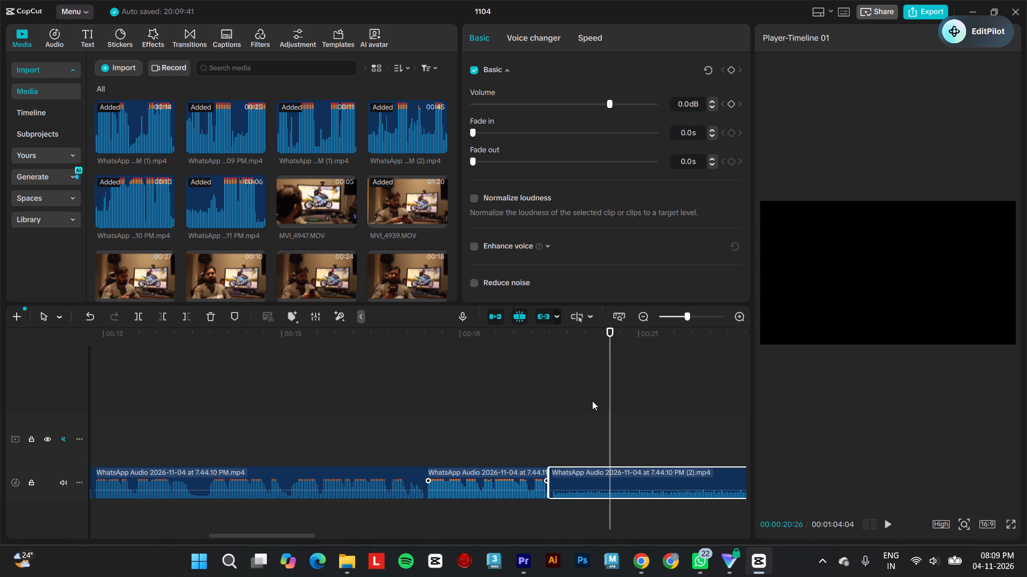
alt+scroll(593, 401, down, 6)
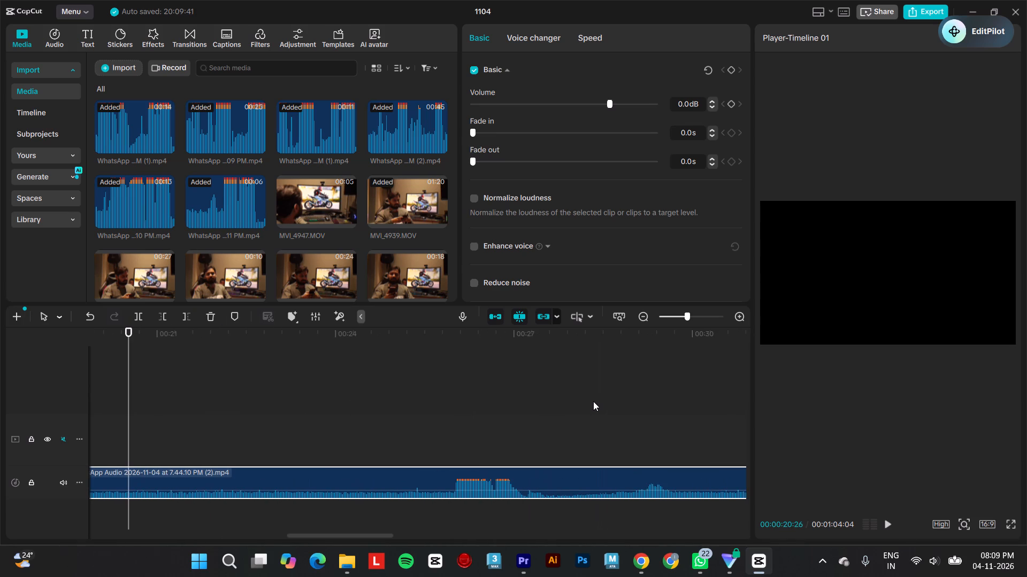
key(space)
alt+scroll(593, 401, up, 1)
alt+scroll(593, 401, down, 5)
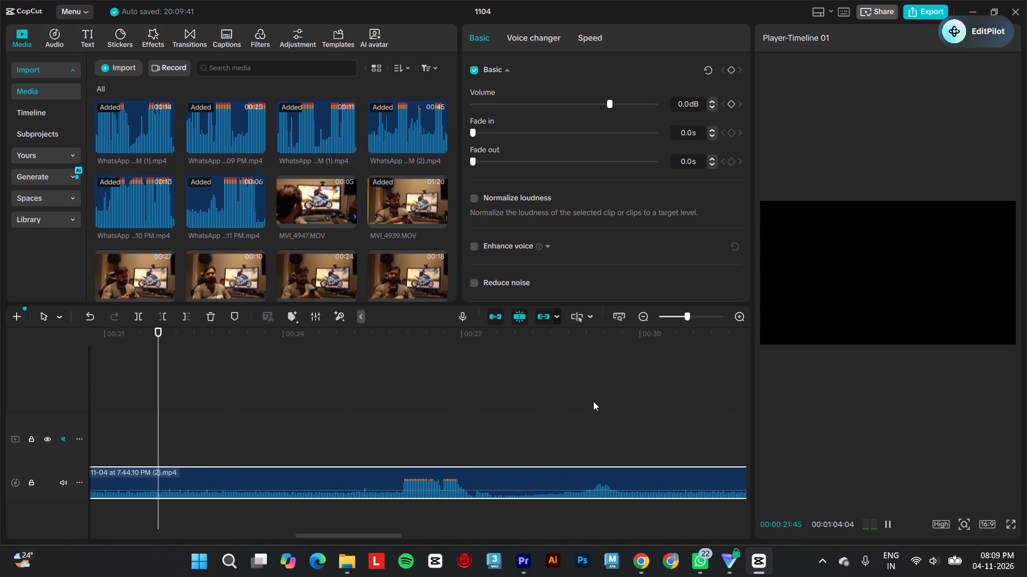
alt+scroll(593, 401, down, 4)
ctrl+scroll(593, 401, down, 8)
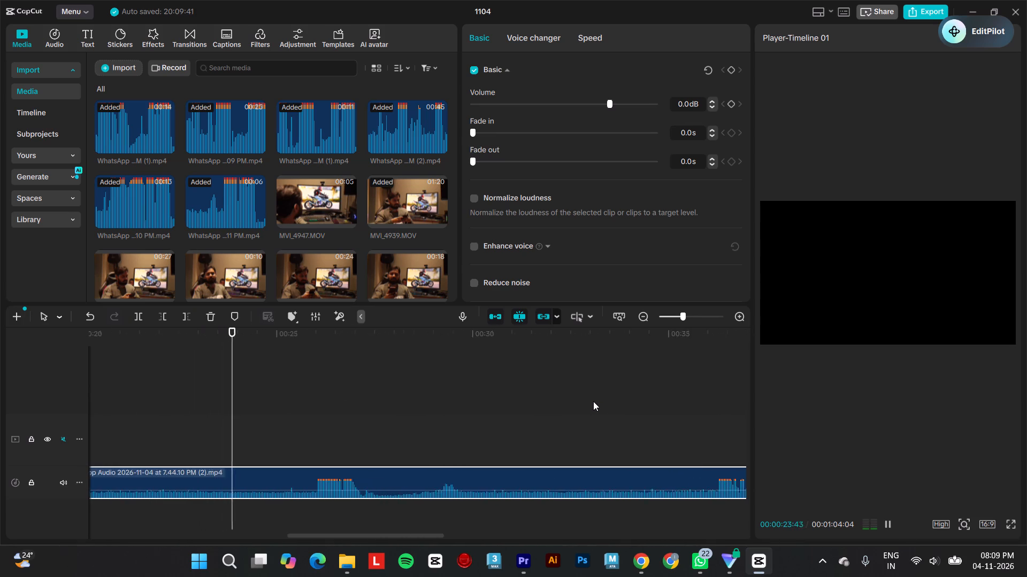
ctrl+scroll(593, 401, down, 2)
ctrl+scroll(593, 401, up, 1)
ctrl+scroll(593, 401, down, 1)
ctrl+scroll(593, 401, up, 1)
ctrl+scroll(593, 401, down, 7)
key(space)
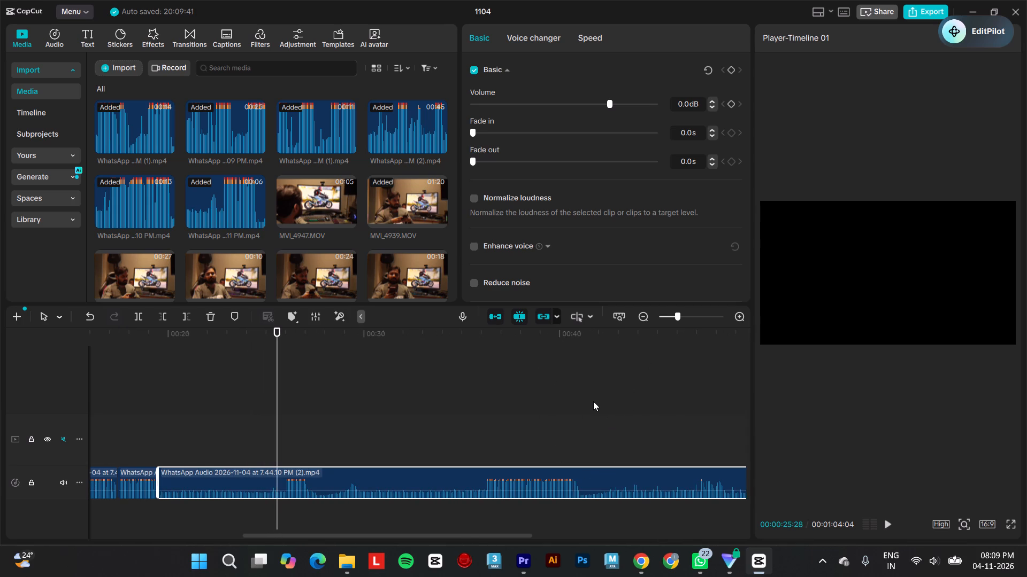
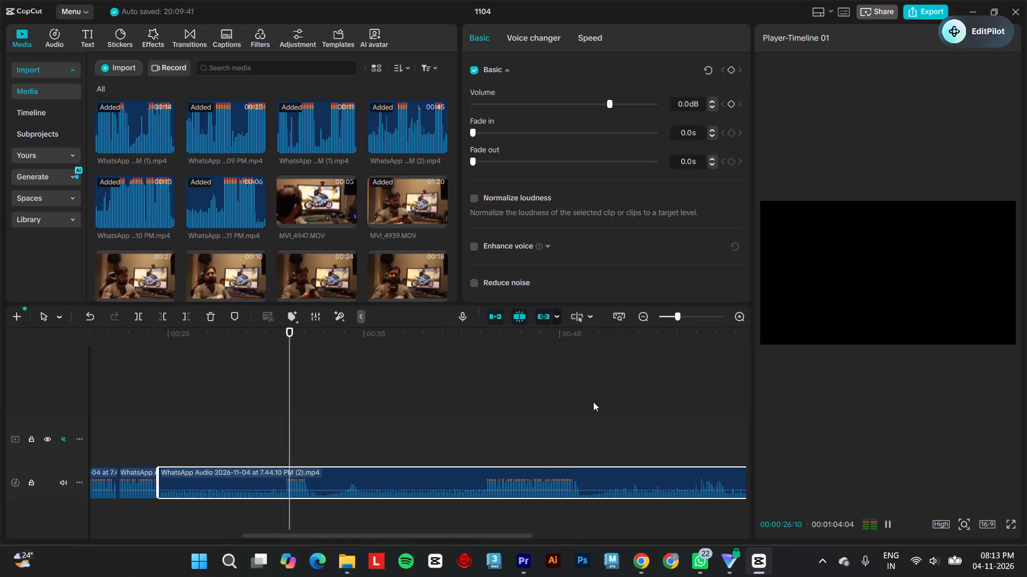
Play the 7.44.10 PM (2).mp4 audio clip from about 00:00:35 and set the playhead at 00:00:36:11, where the louder waveform section begins.
click(465, 328)
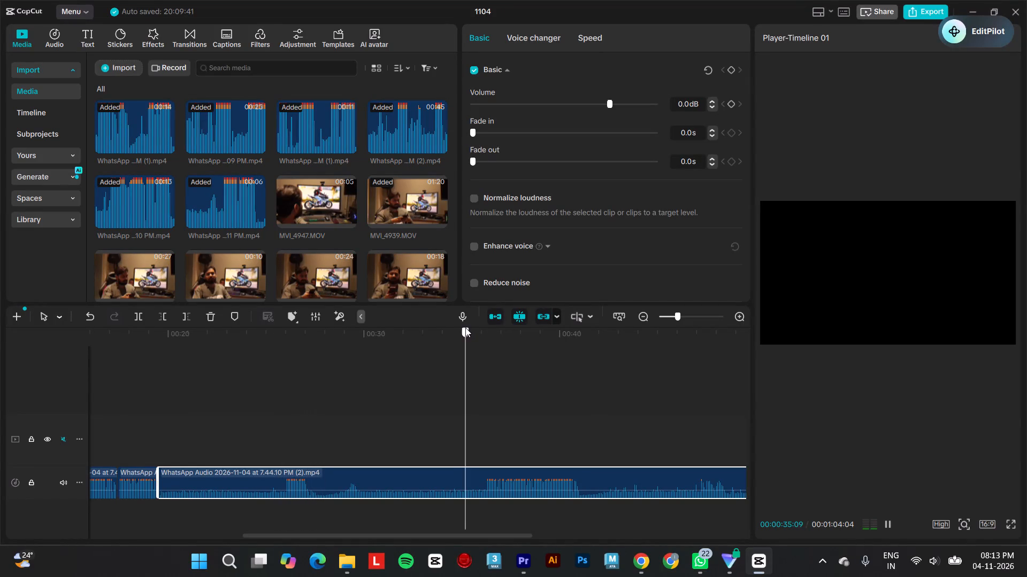
key(space)
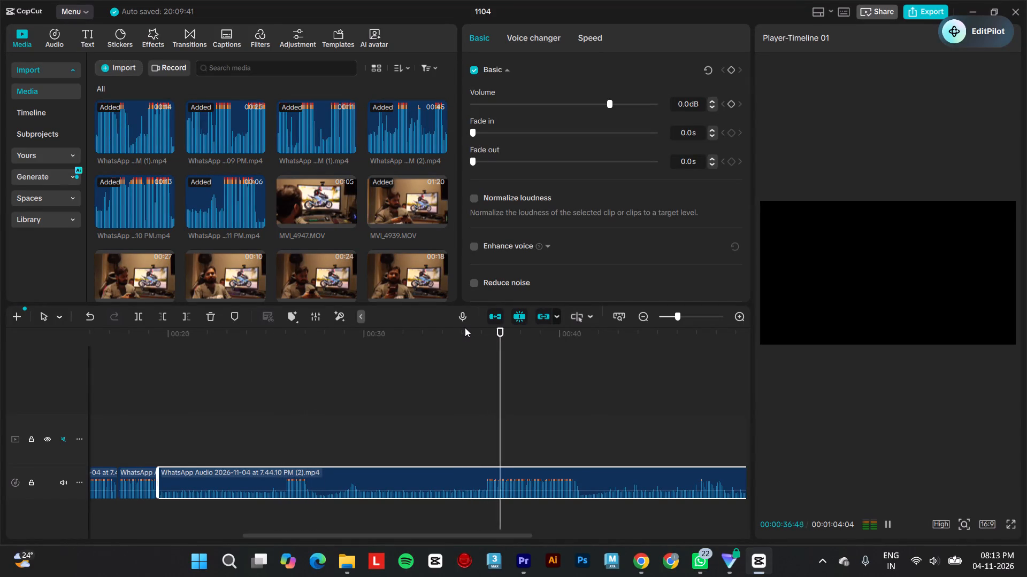
key(space)
drag(502, 327, 486, 327)
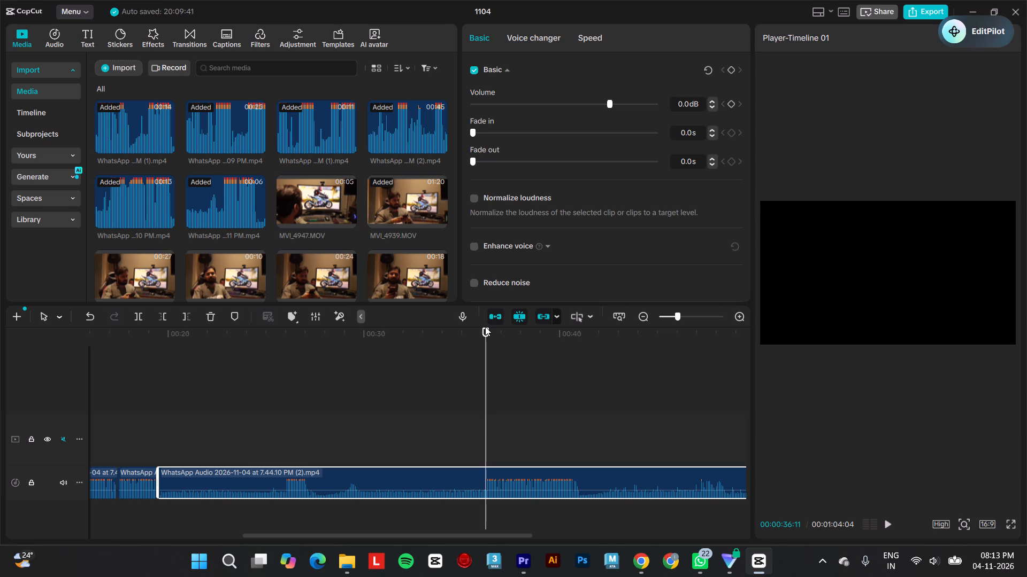
Fine-tune the playhead to 00:00:36:10 and delete the part of the 7.44.10 PM (2).mp4 audio clip before it.
key(Left)
key(Left)
key(Right)
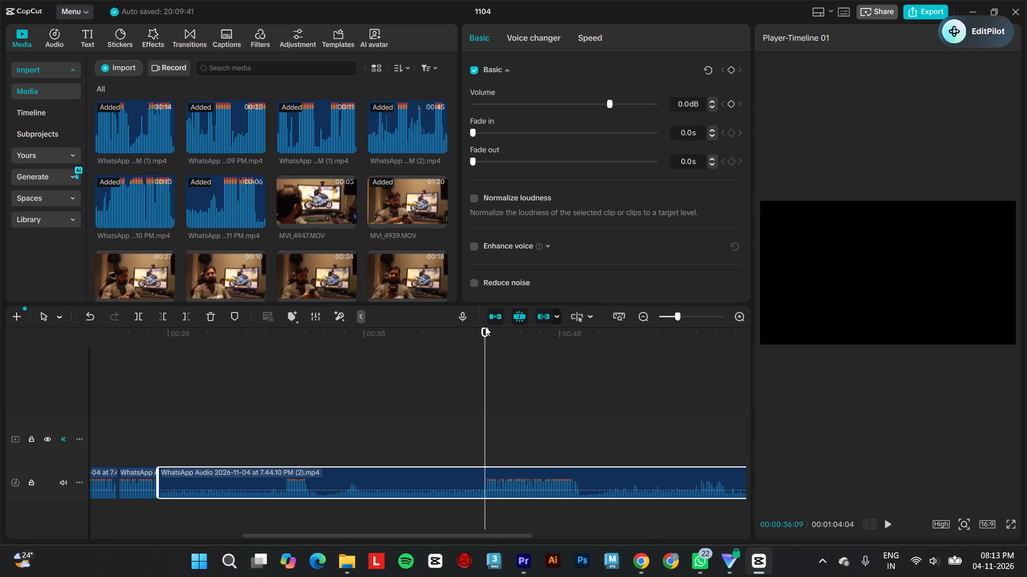
click(159, 316)
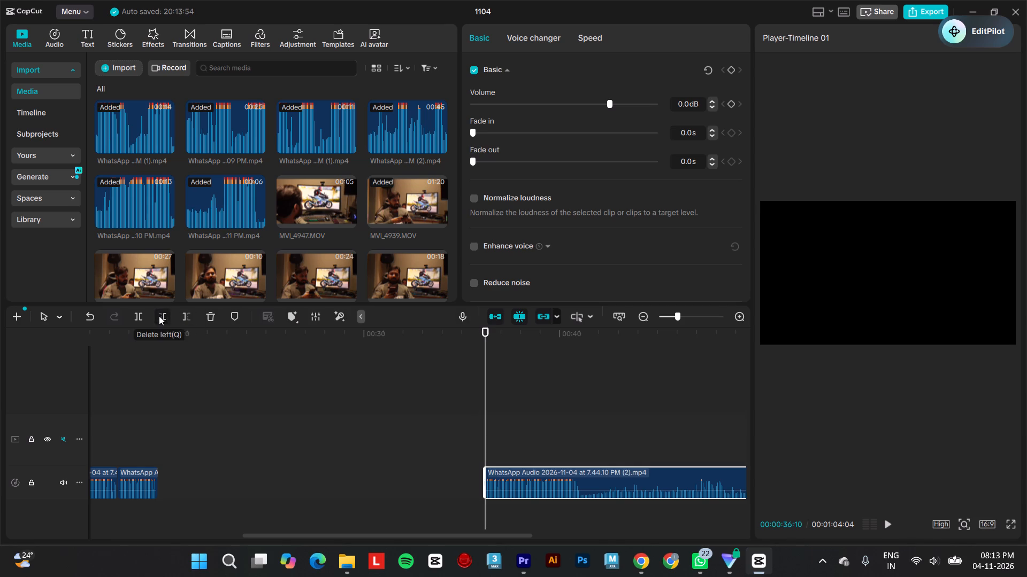
Move the trimmed 7.44.10 PM (2).mp4 audio clip back against the end of the preceding audio clip, closing the gap.
drag(562, 482, 243, 485)
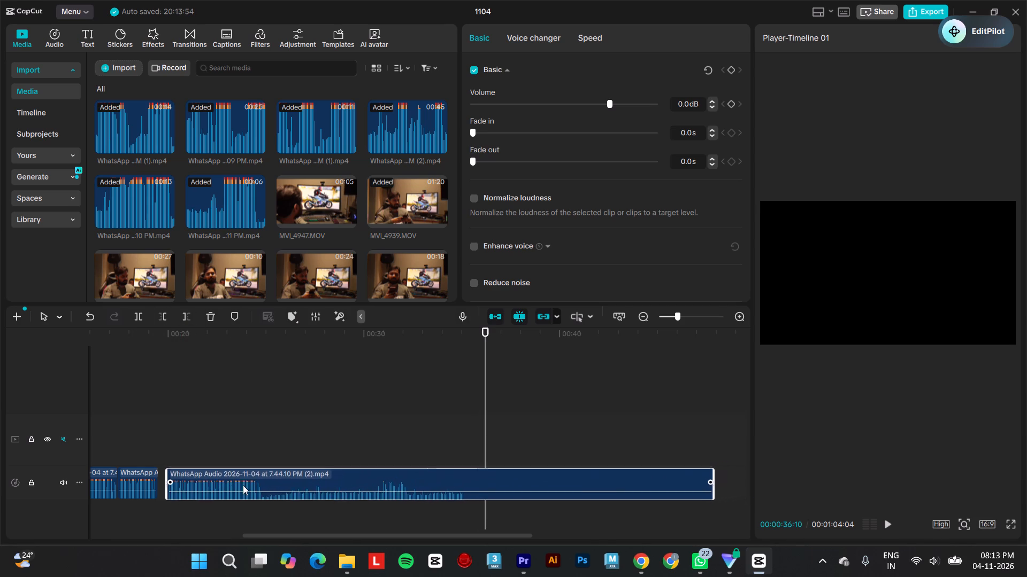
drag(243, 485, 236, 486)
Play the start of the 7.44.10 PM (2).mp4 audio clip and split it at 00:00:24:15, where the first loud section ends.
drag(255, 327, 225, 330)
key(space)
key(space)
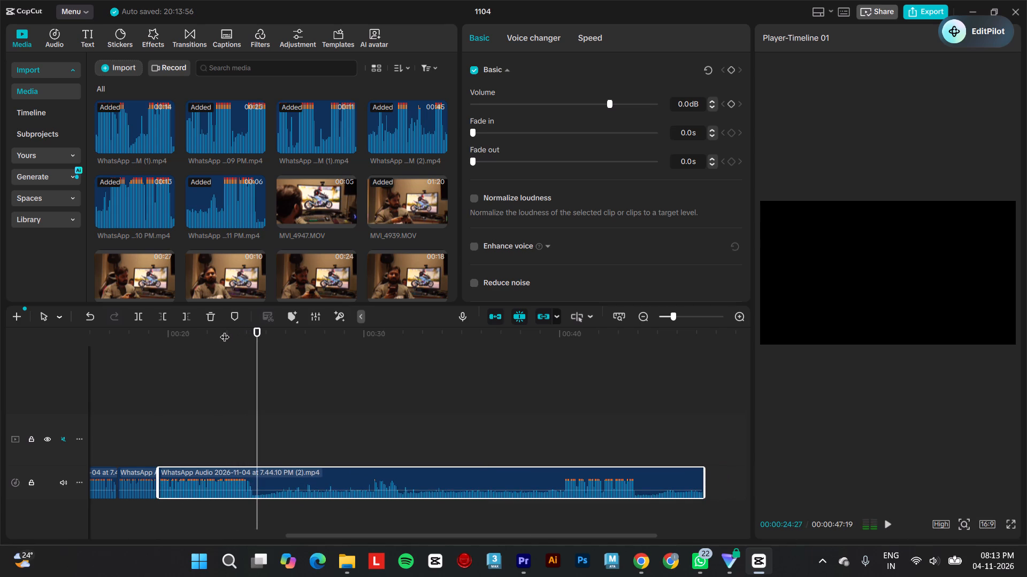
drag(257, 330, 252, 330)
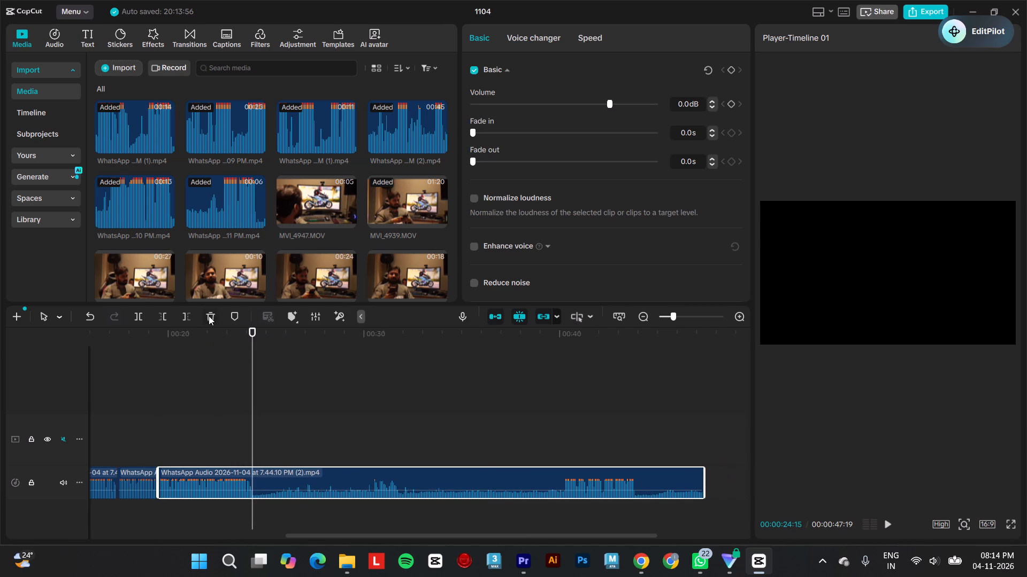
click(280, 479)
click(140, 315)
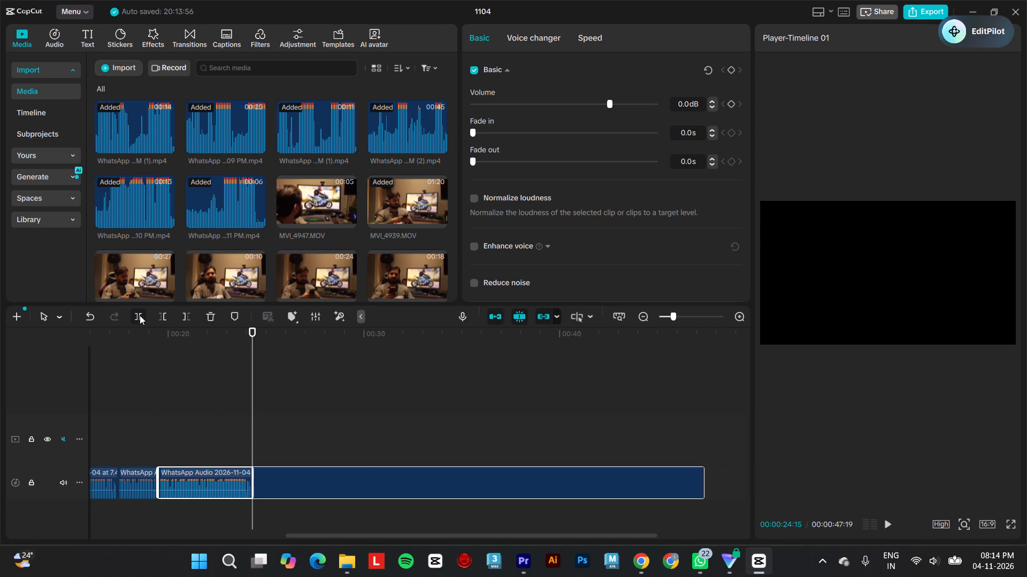
Play the remaining 7.44.10 PM (2).mp4 segment from about 00:00:40 and set the playhead at 00:00:40:11, where its loud waveform section begins.
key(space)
drag(502, 334, 560, 334)
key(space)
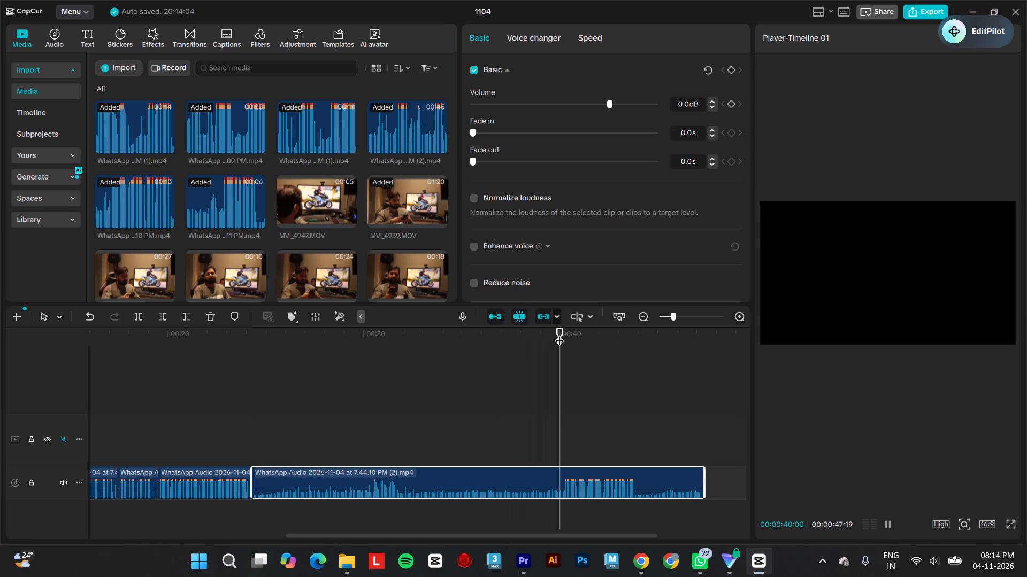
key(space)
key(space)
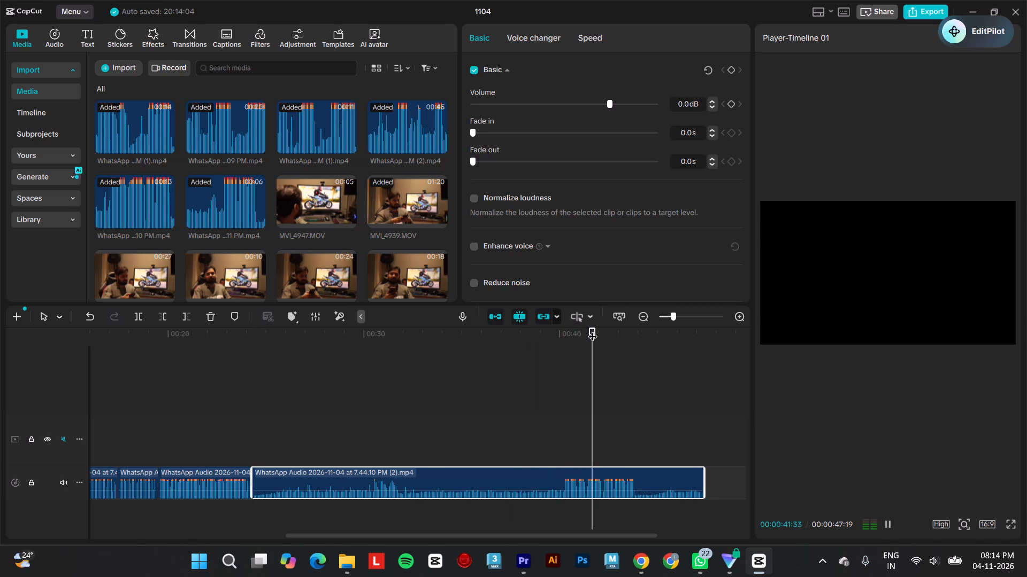
drag(594, 328, 564, 328)
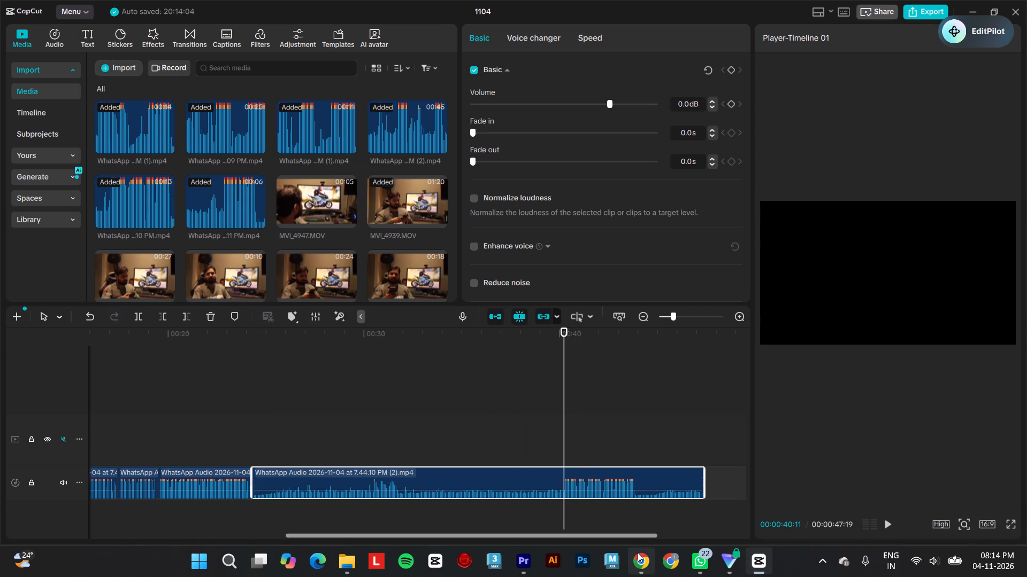
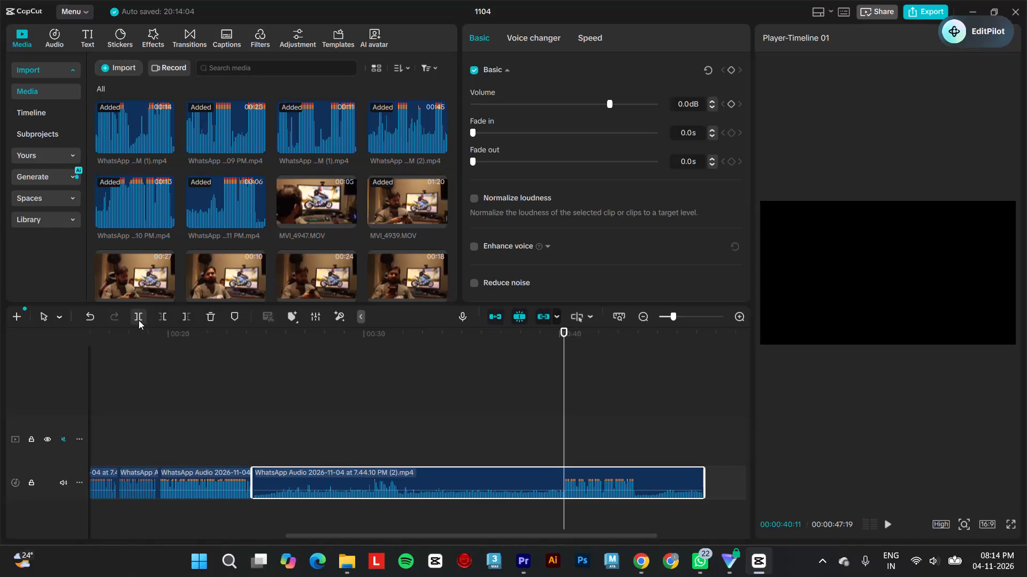
Split the WhatsApp Audio 7.44.10 PM (2).mp4 clip at 00:00:40:11, where the loud waveform section begins.
click(139, 320)
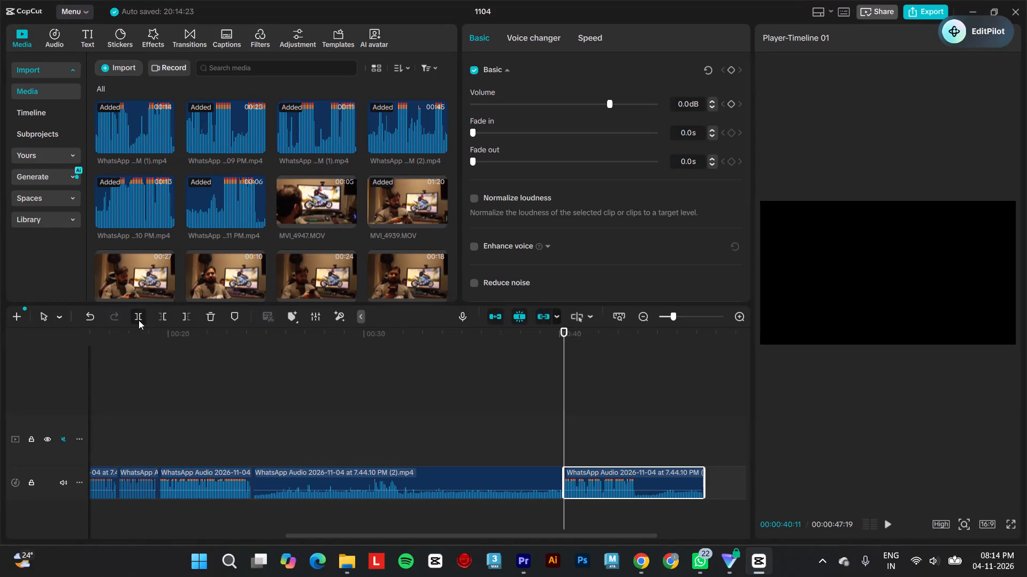
Play the split-off last part of the 7.44.10 PM (2).mp4 clip and set the playhead at 00:00:43:44, where its loud waveform ends.
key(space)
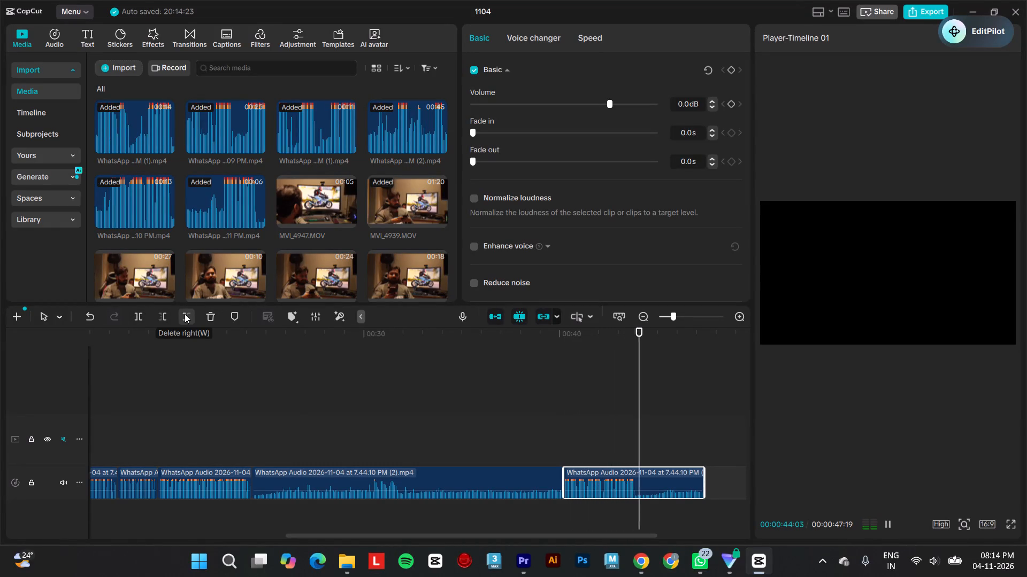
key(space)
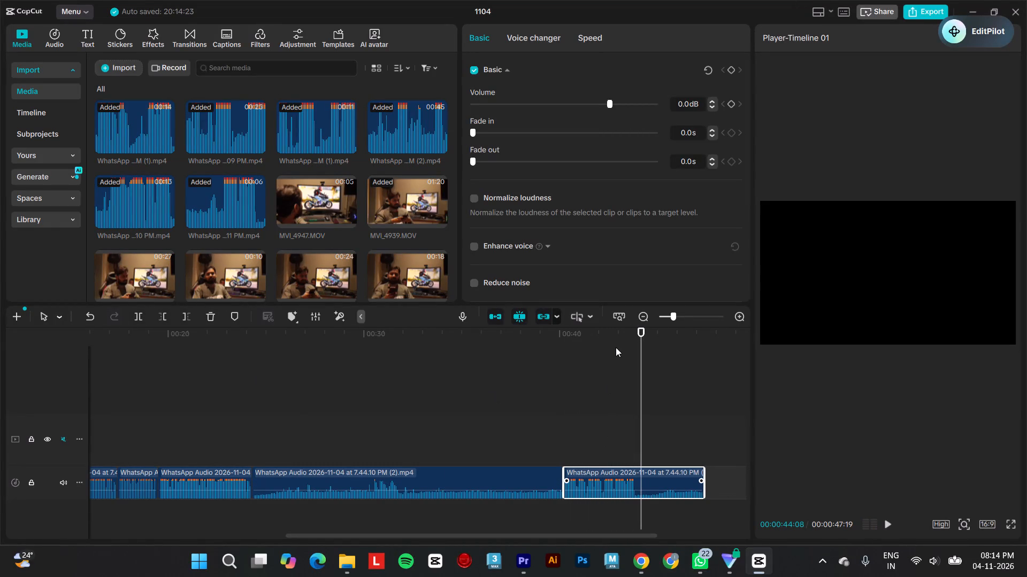
key(Left)
key(Left)
key(Left)
key(Left)
key(Left)
key(Left)
key(Left)
key(Left)
key(Left)
key(Left)
key(Left)
key(Left)
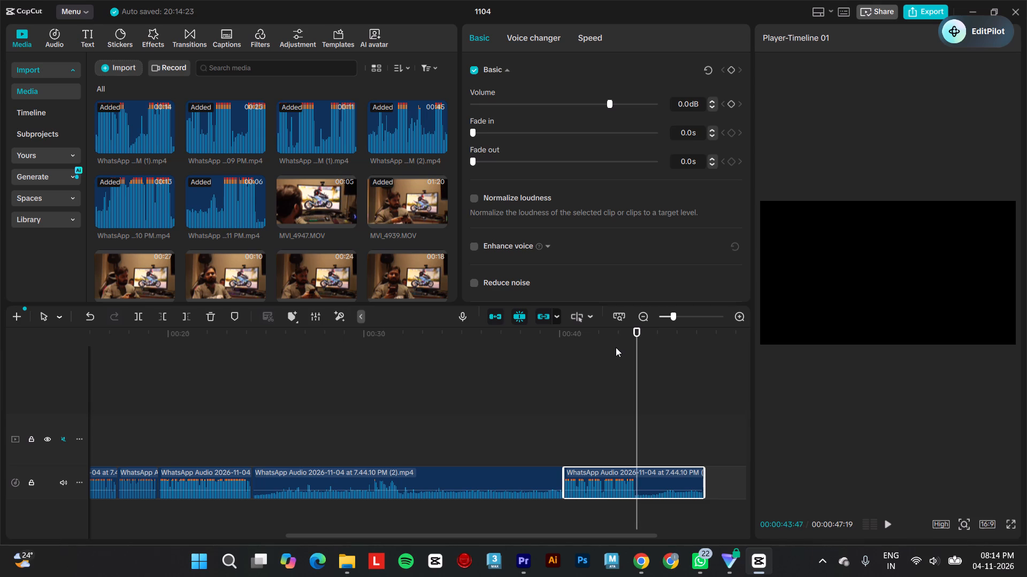
key(Left)
key(Left)
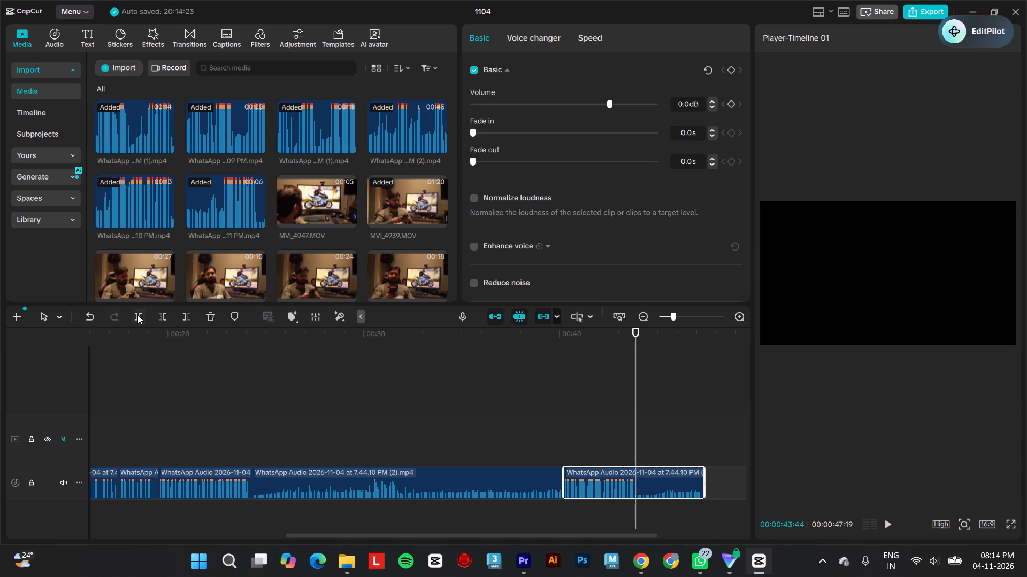
Split the last 7.44.10 PM (2).mp4 audio segment at the playhead and delete the quiet segments before and after its loud section.
click(138, 315)
click(459, 481)
key(Delete)
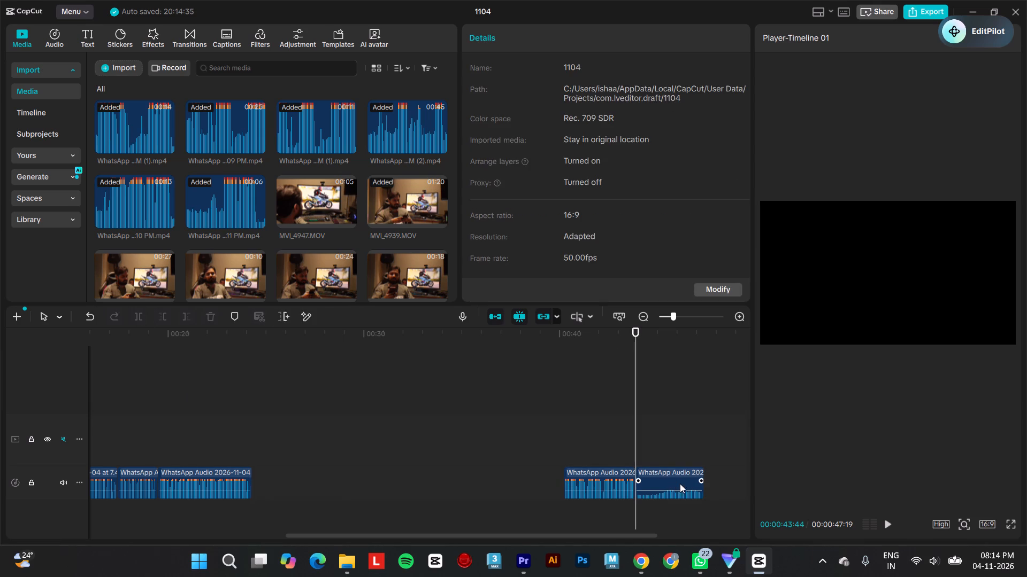
click(680, 484)
key(Delete)
Move the remaining loud segment back along the audio track to close the gap, flush against the end of the preceding WhatsApp clip.
drag(603, 480, 298, 489)
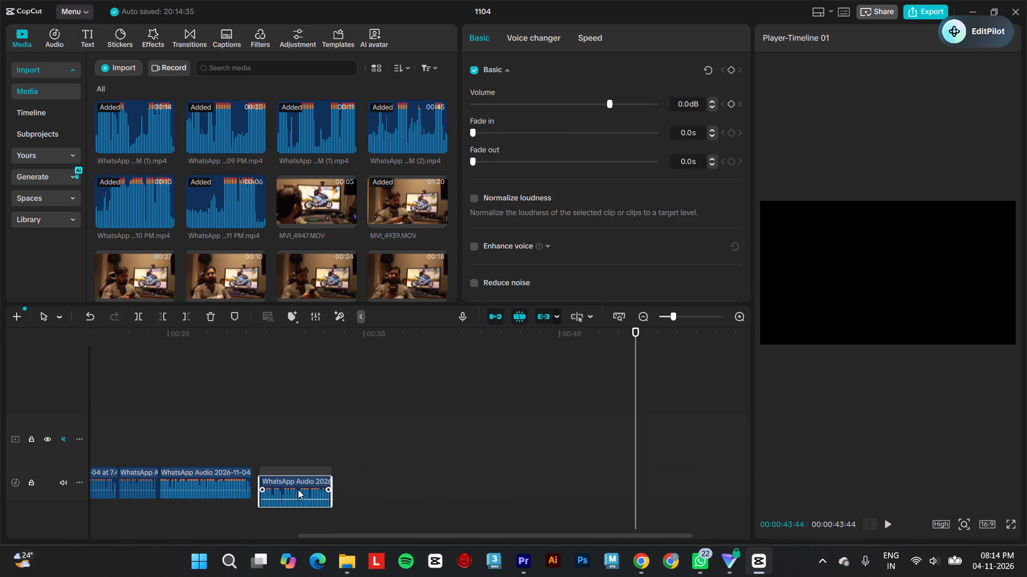
drag(298, 489, 293, 485)
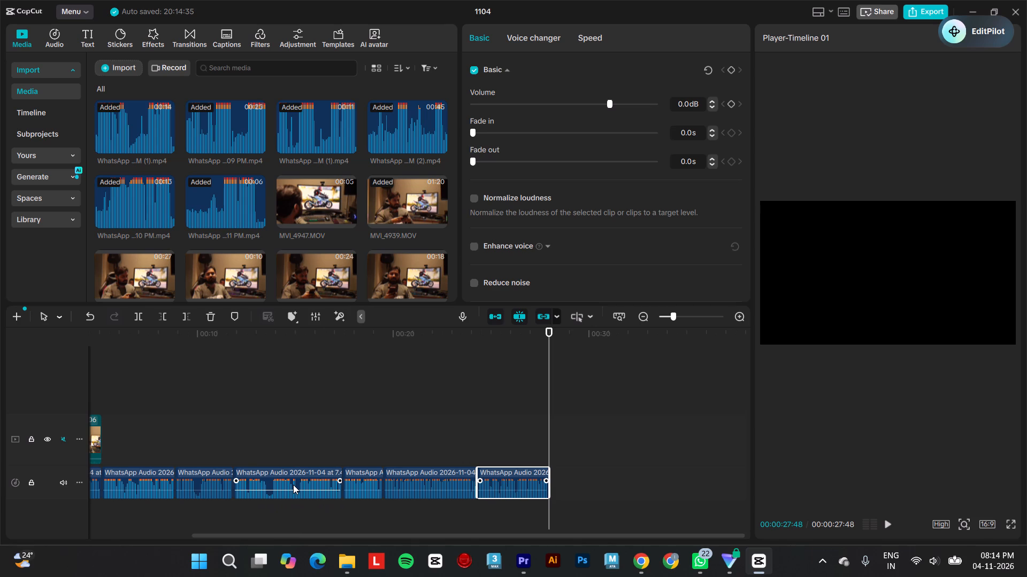
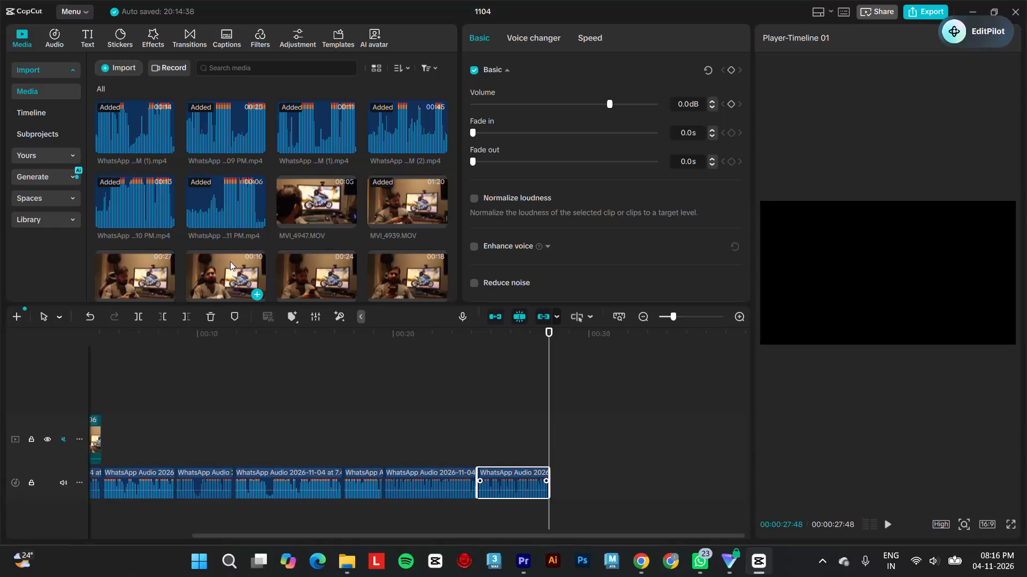
Preview the 14-second WhatsApp (1).mp4 audio and the 10 PM.mp4 audio from the media library to identify their takes.
double_click(133, 141)
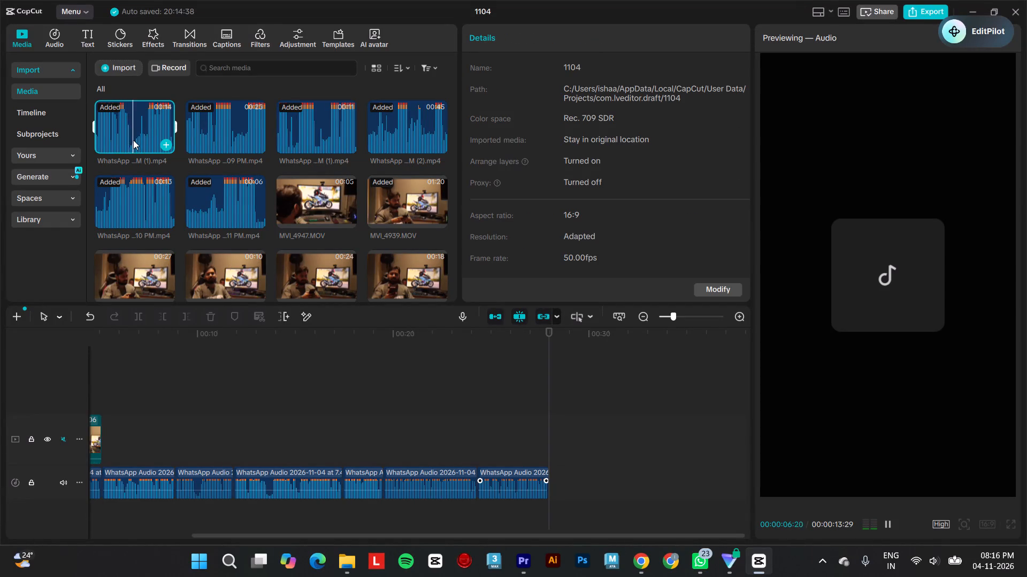
double_click(125, 202)
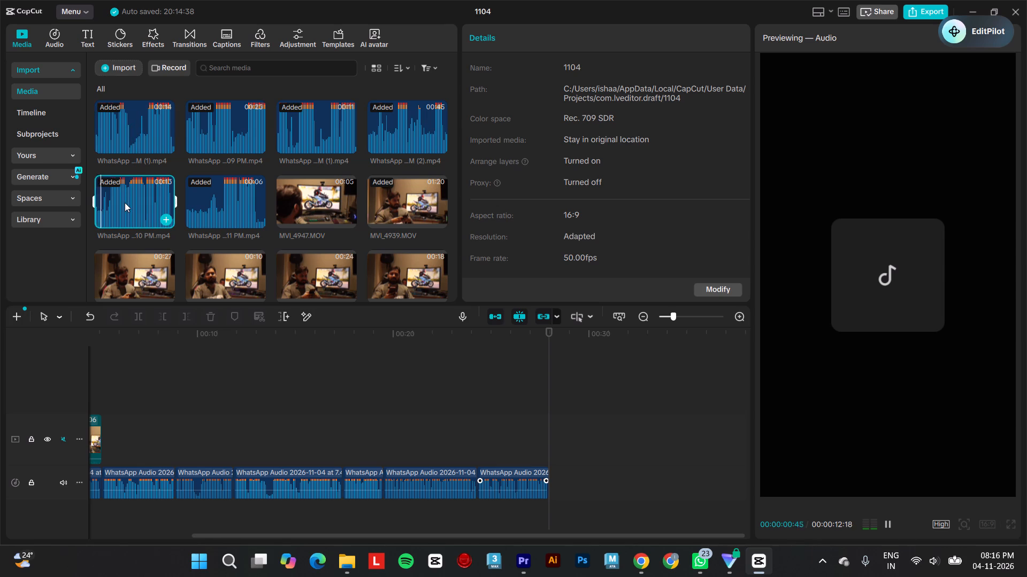